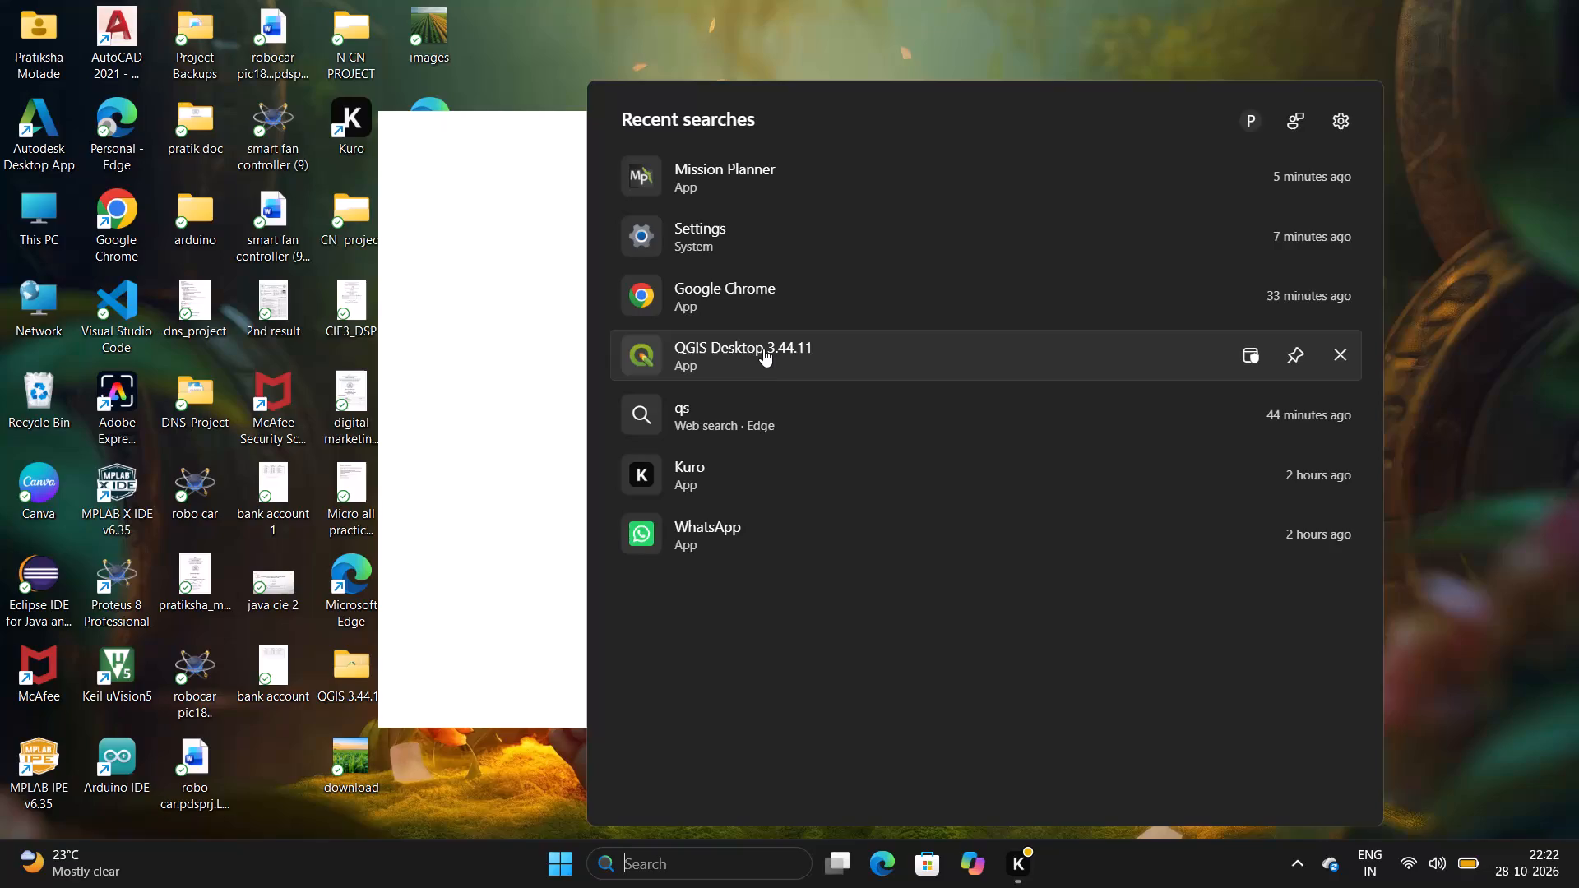
Open QGIS Desktop 3.44.11 and create a new empty project.
left_click(763, 349)
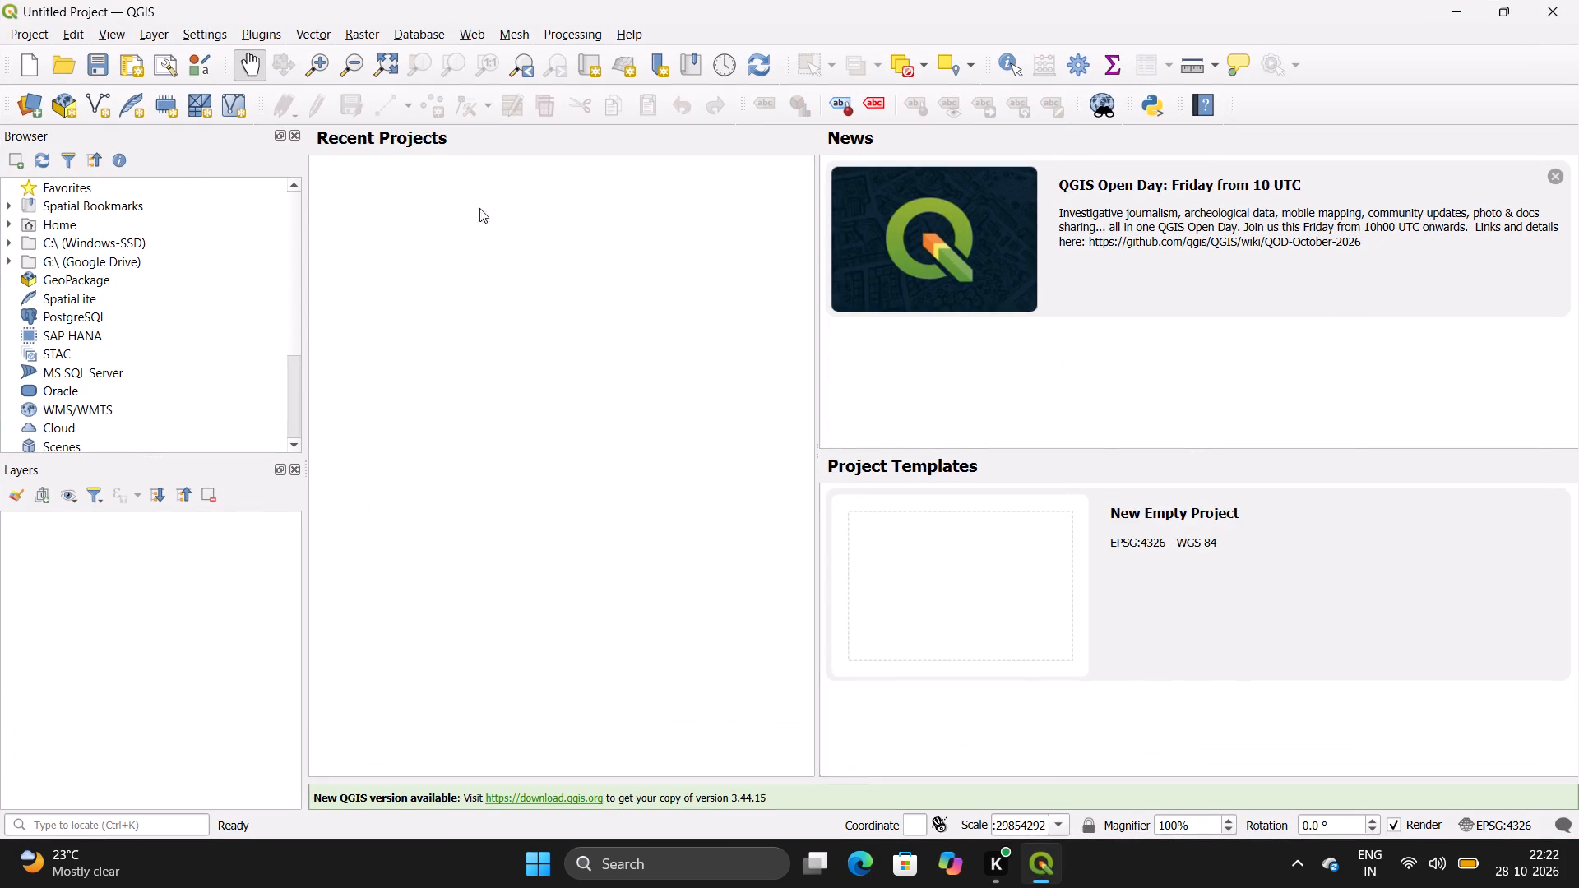
left_click(21, 33)
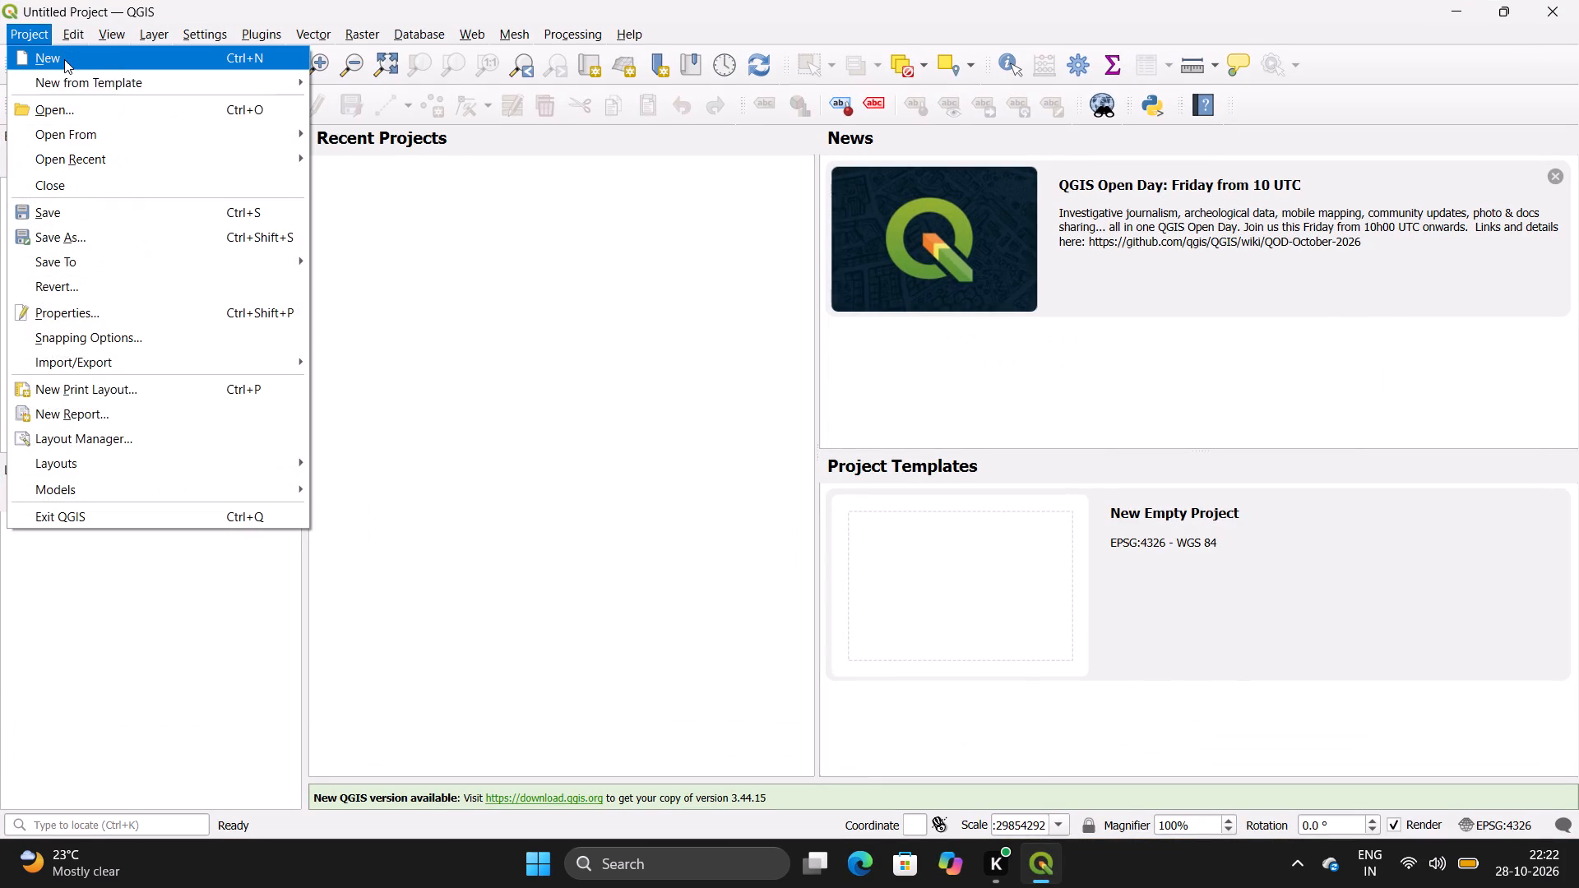
left_click(67, 59)
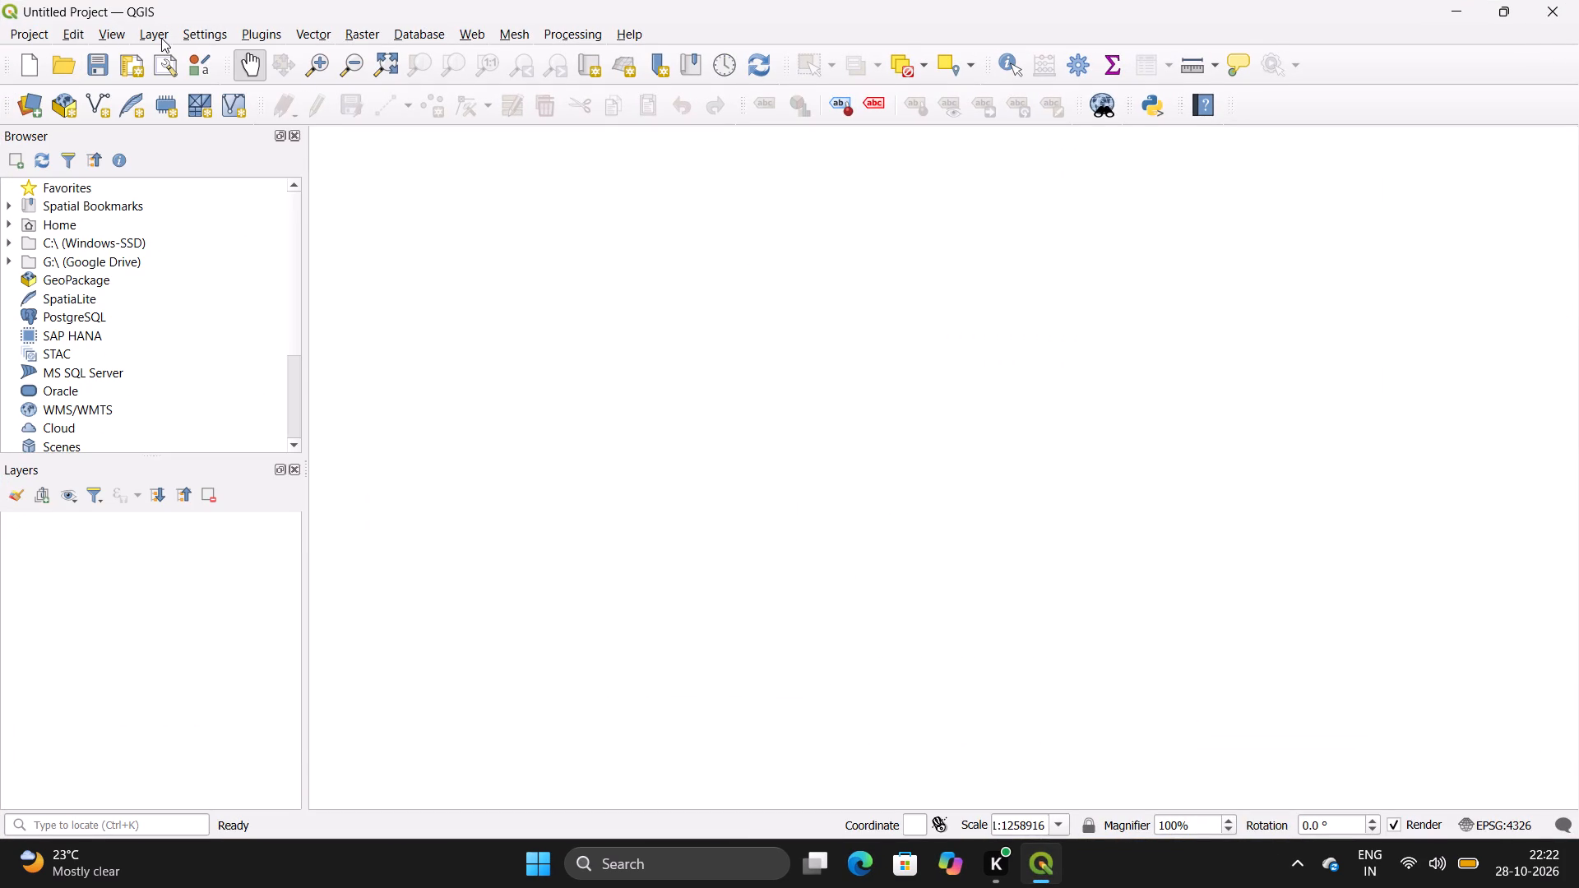
Add the image download.jpeg from the Desktop folder to the project as a raster layer.
left_click(157, 39)
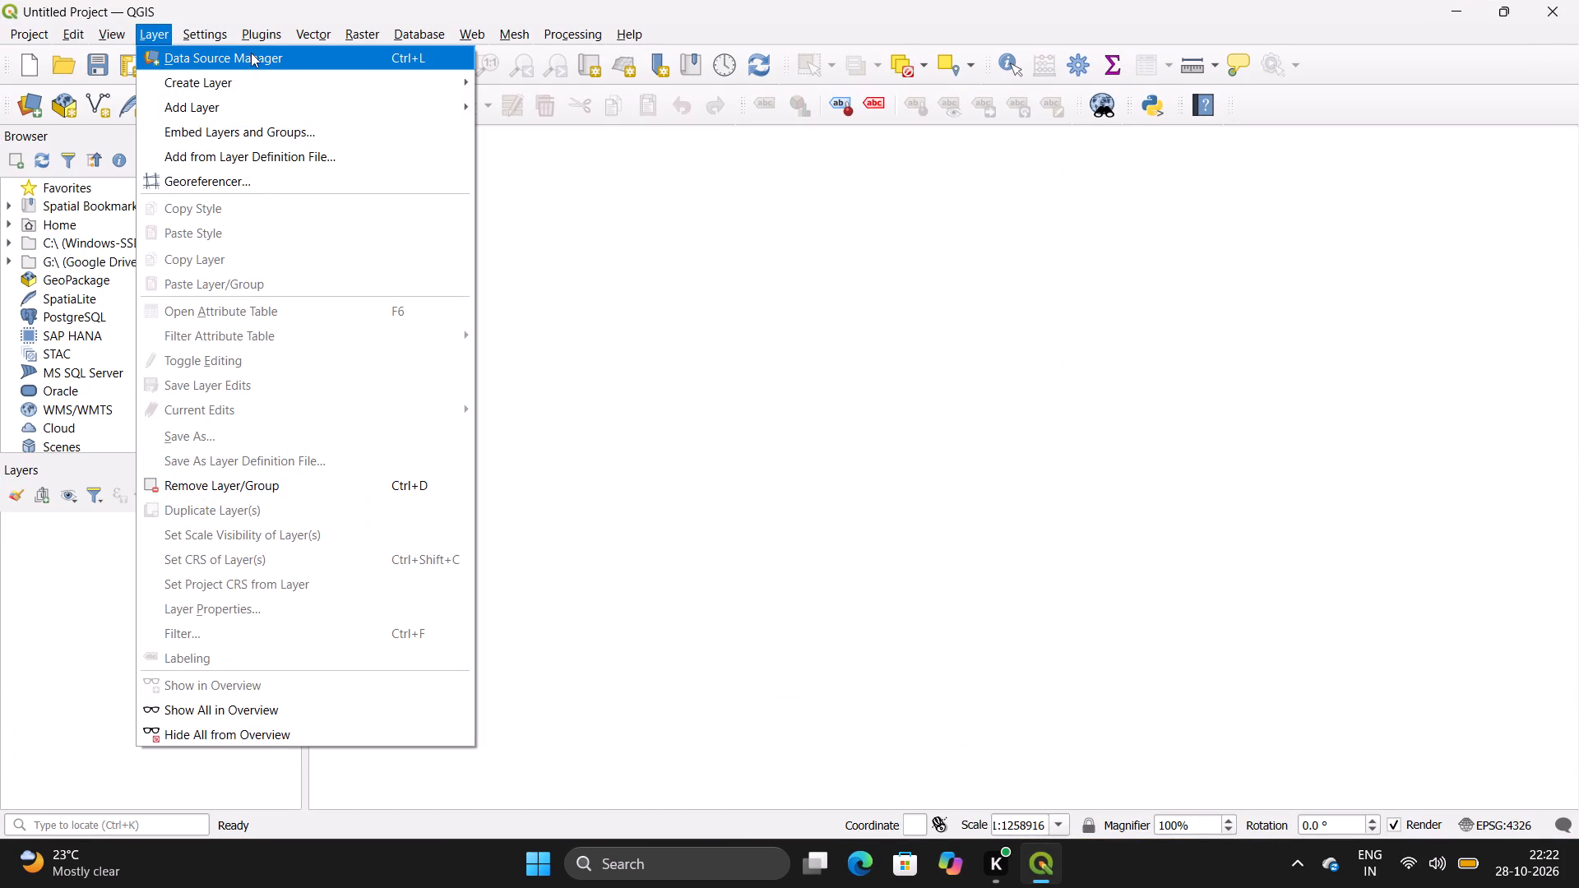
left_click(267, 53)
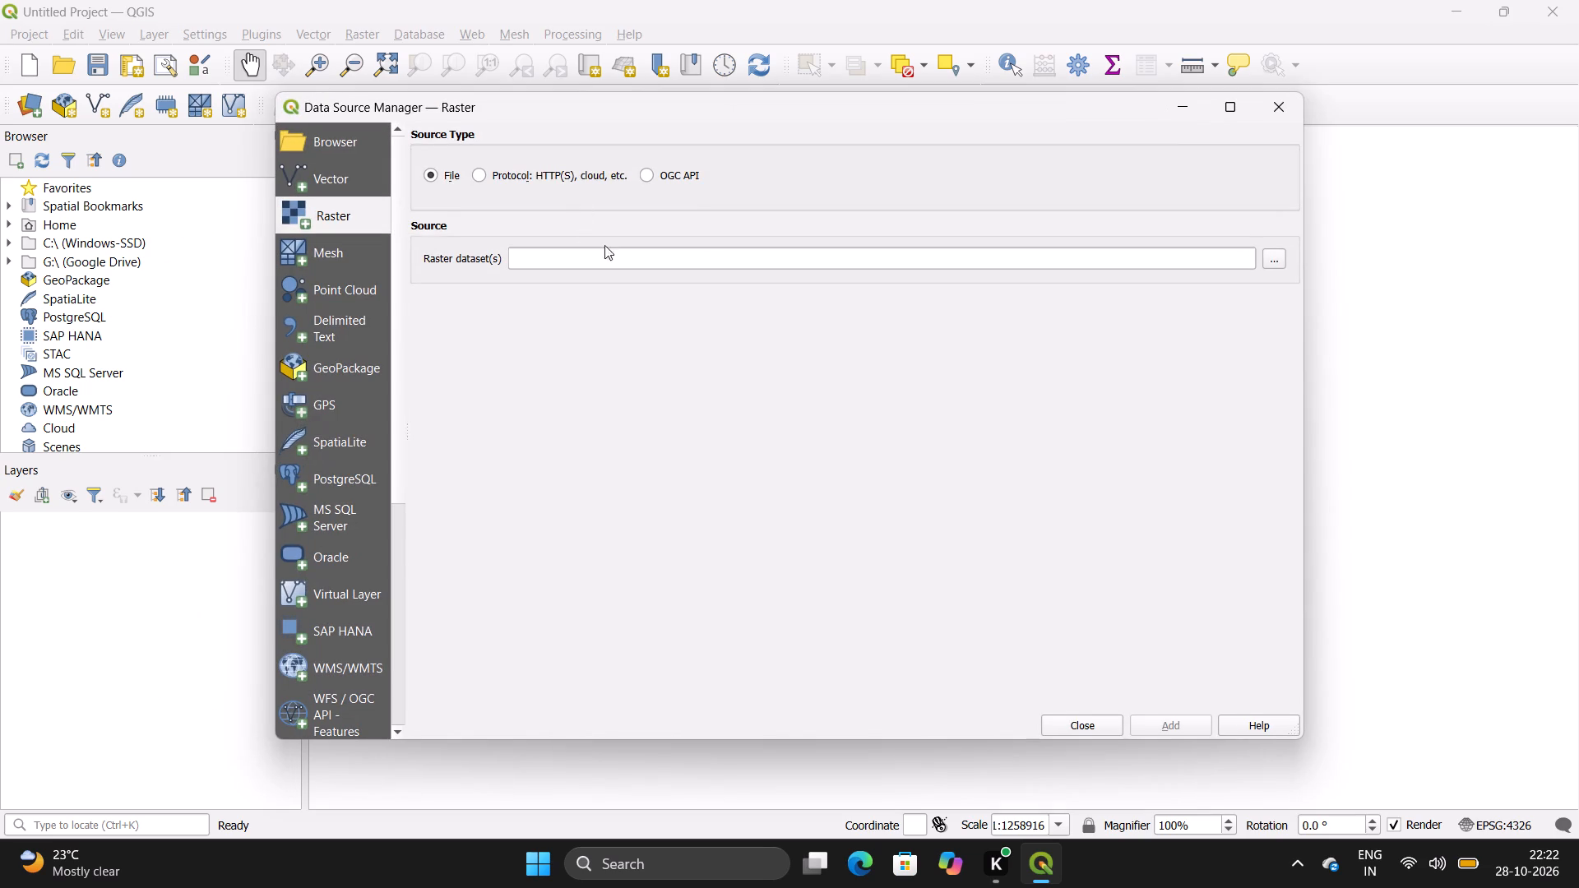
left_click(1275, 259)
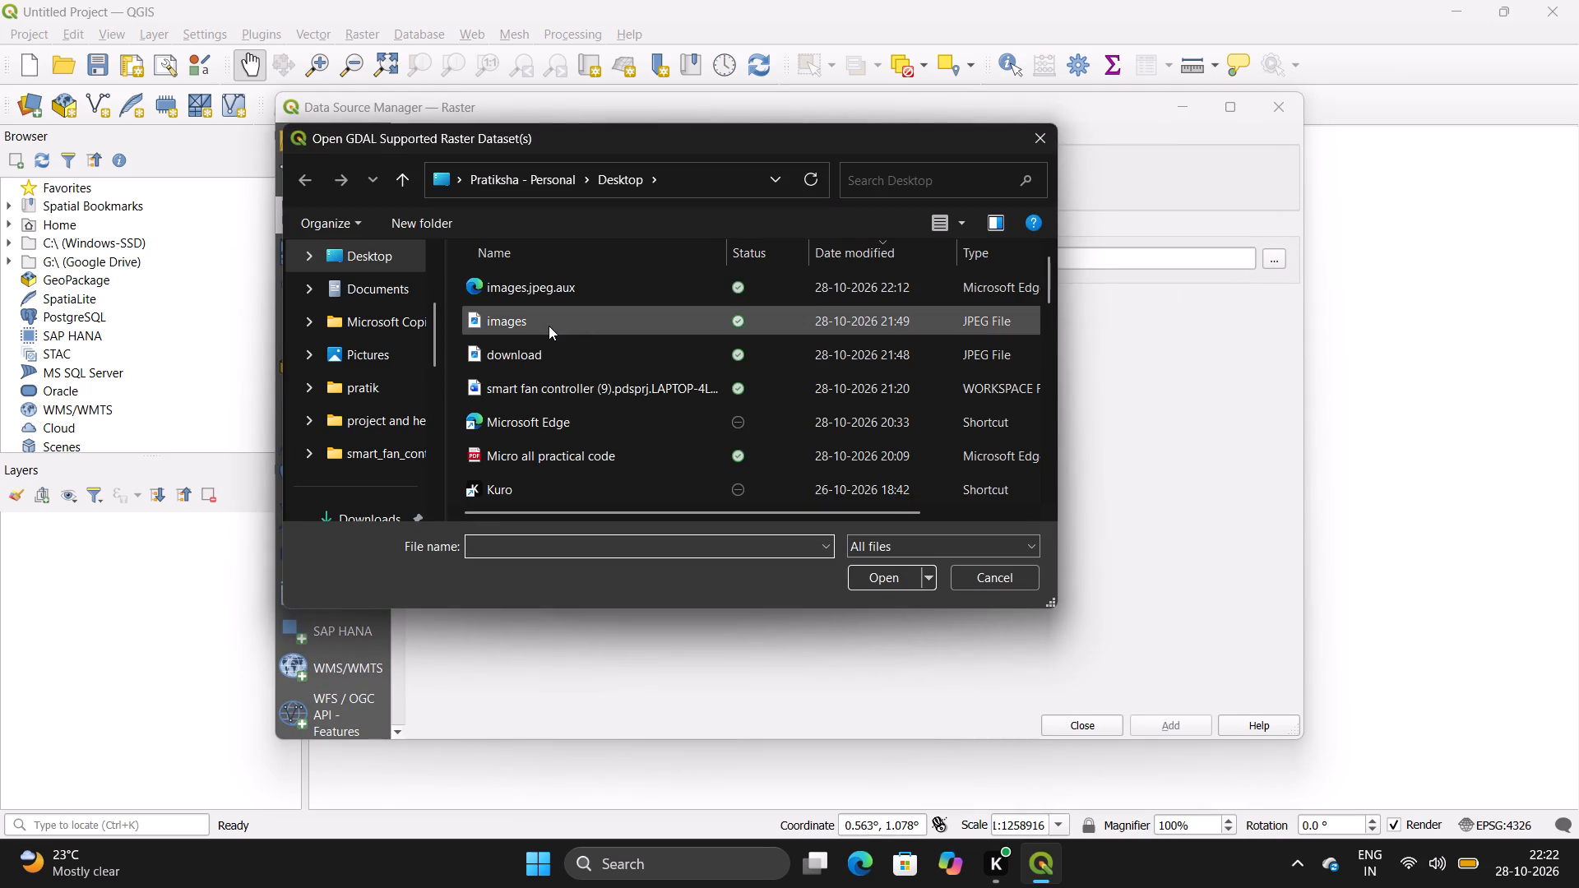
left_click(547, 349)
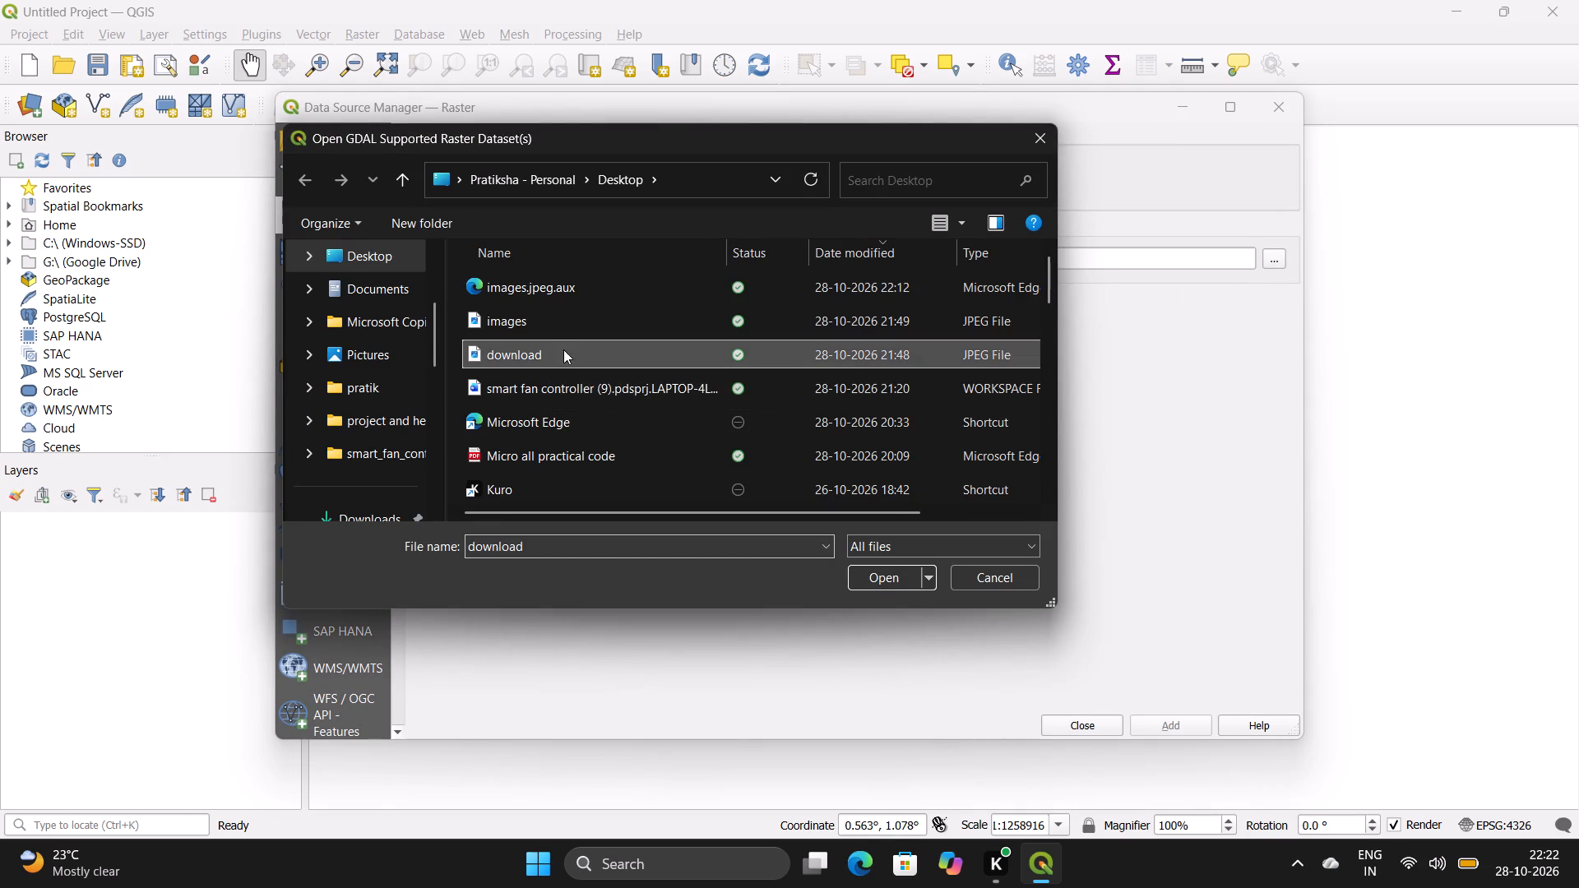
left_click(892, 576)
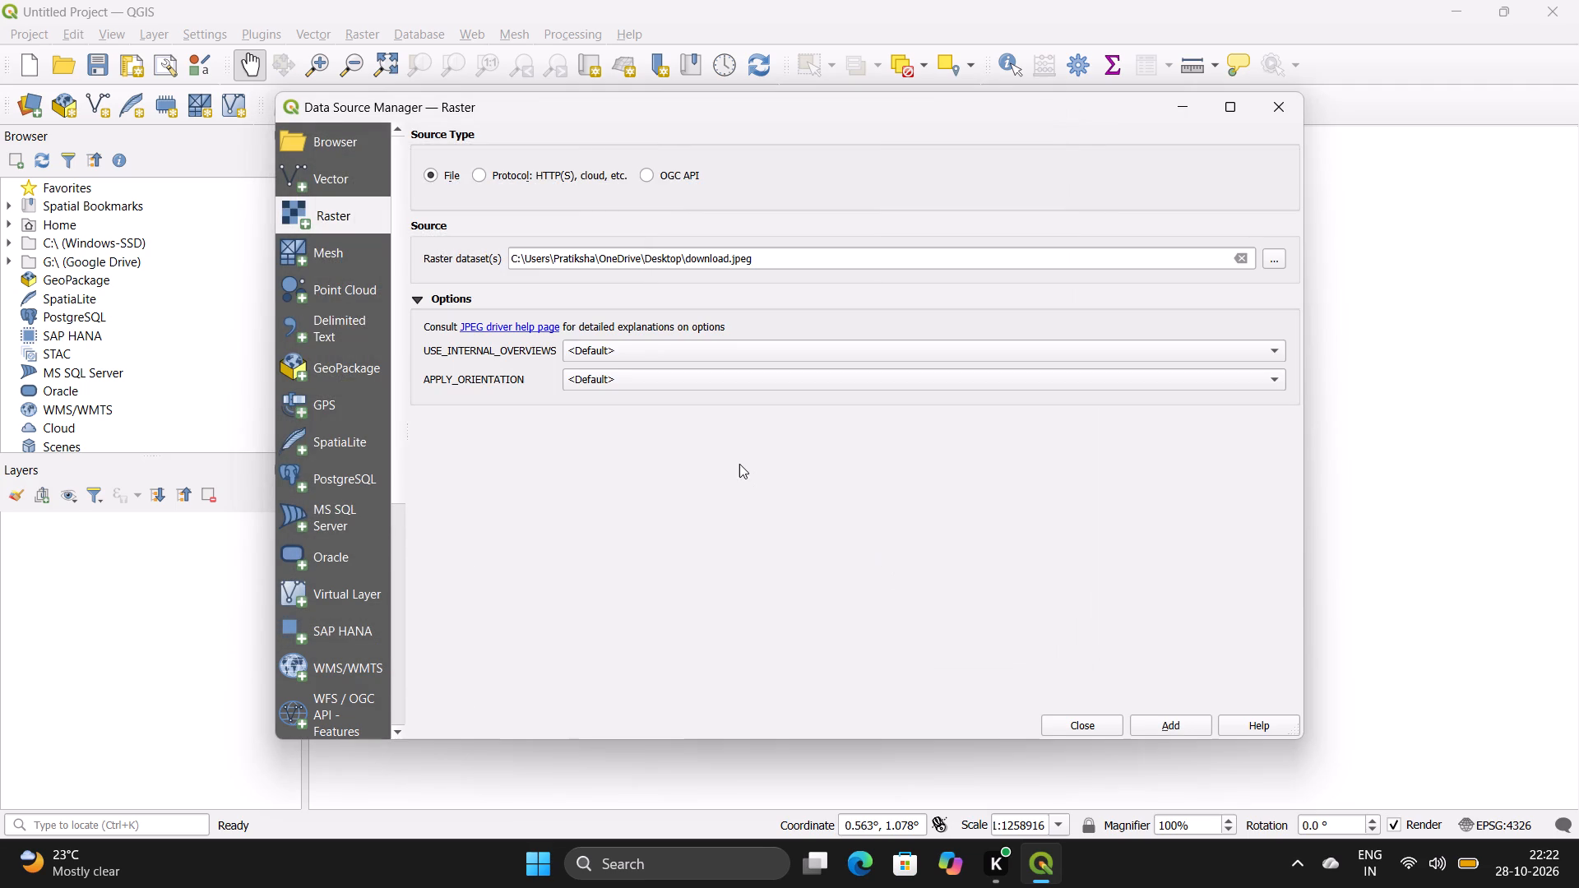
left_click(1170, 722)
scroll(1068, 560, "down", 1)
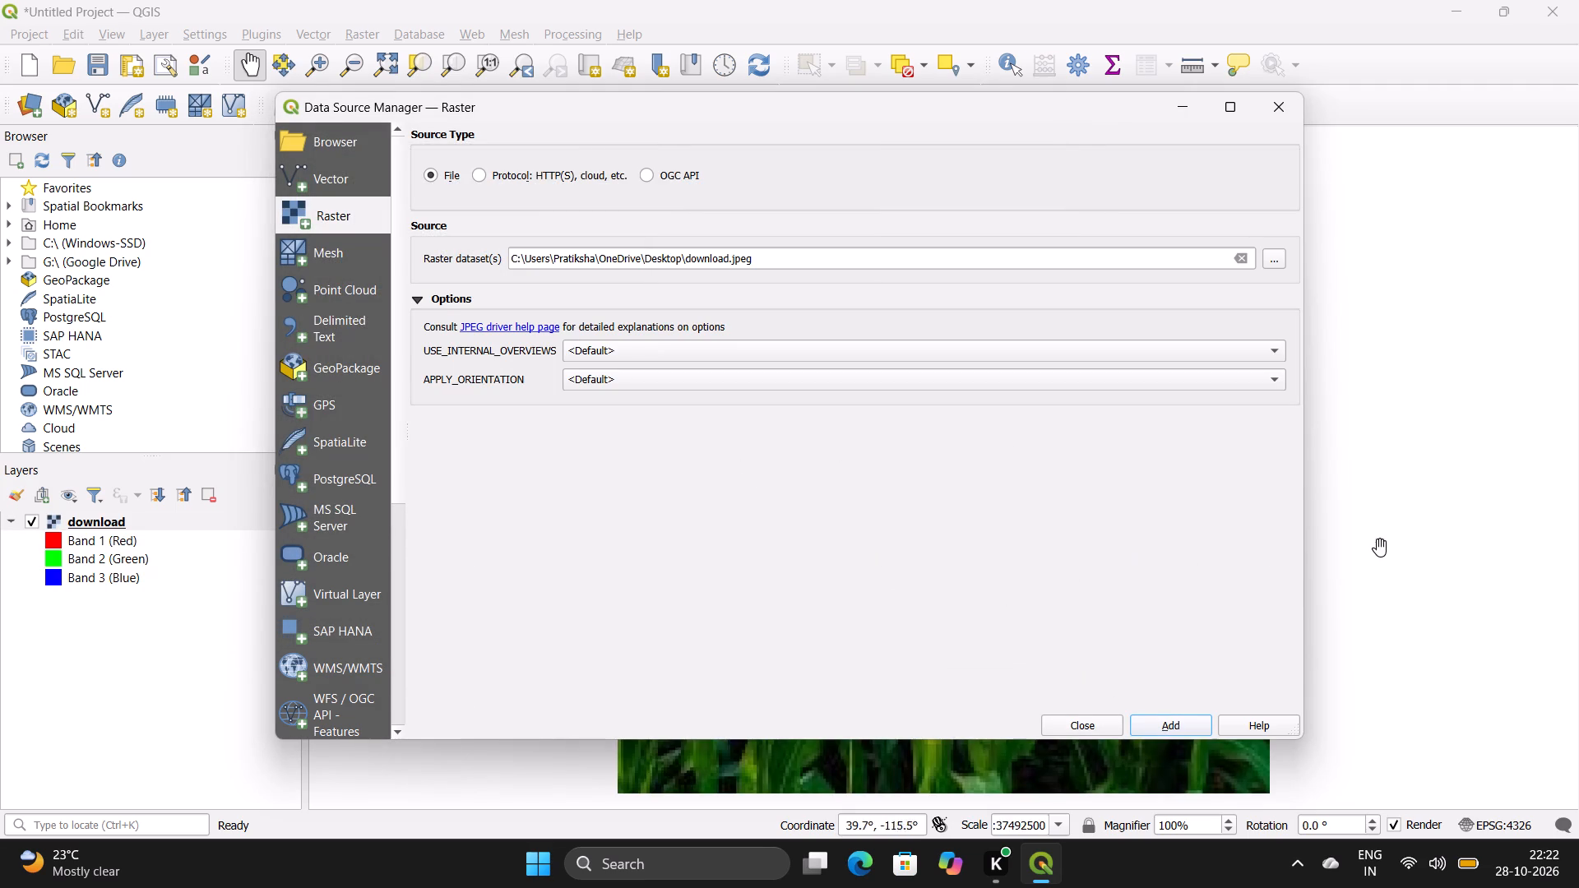
left_click(1277, 110)
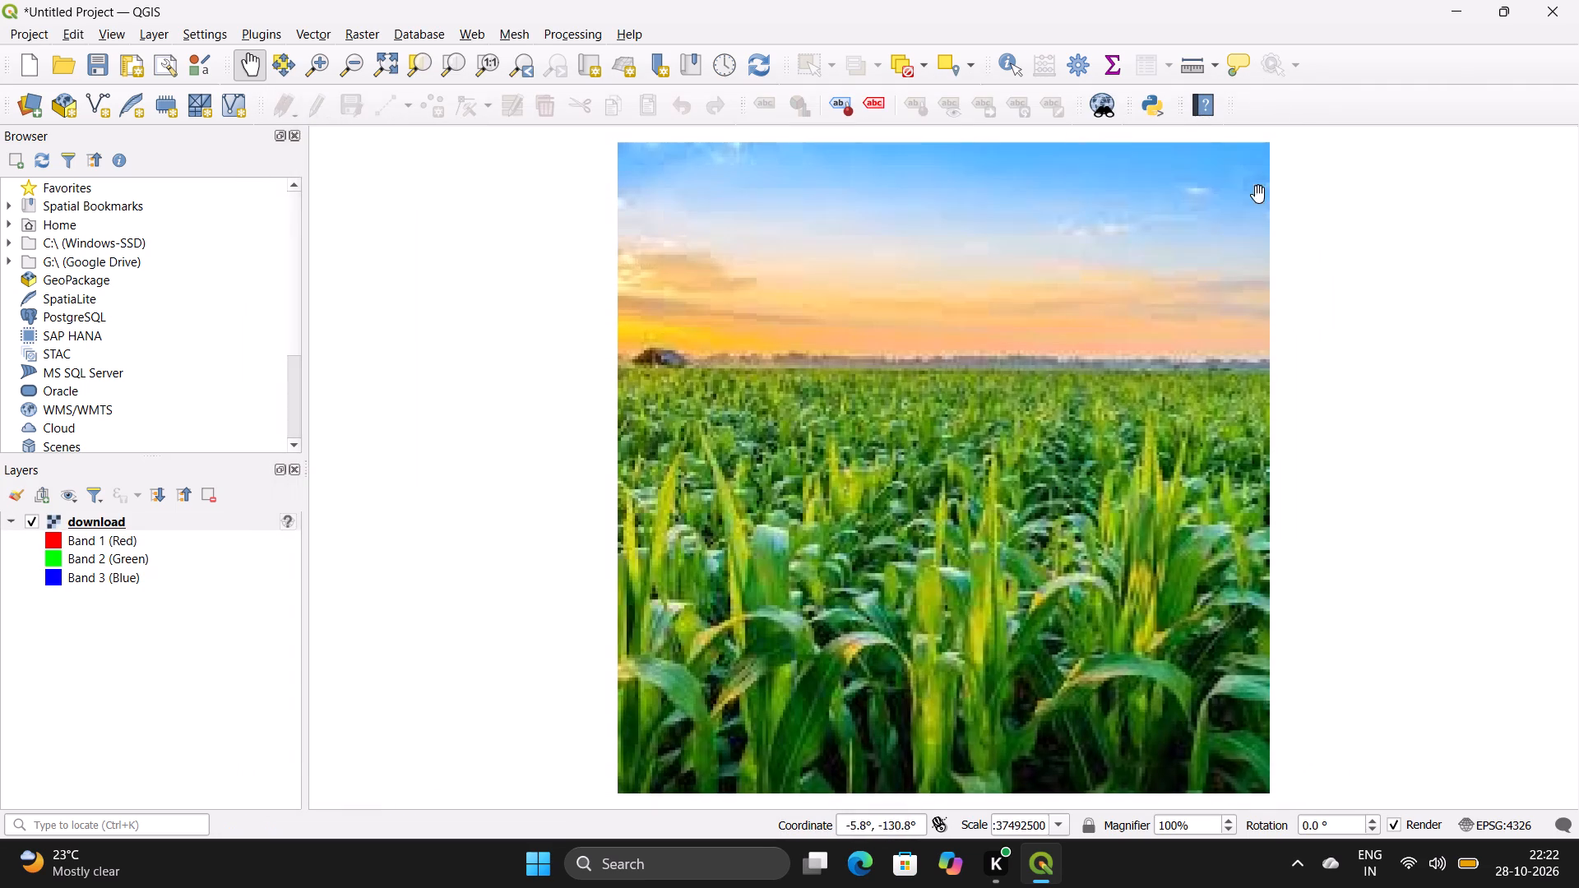
Open the Raster Calculator and begin the expression with ( download@3-download@1.
scroll(1032, 430, "down", 1)
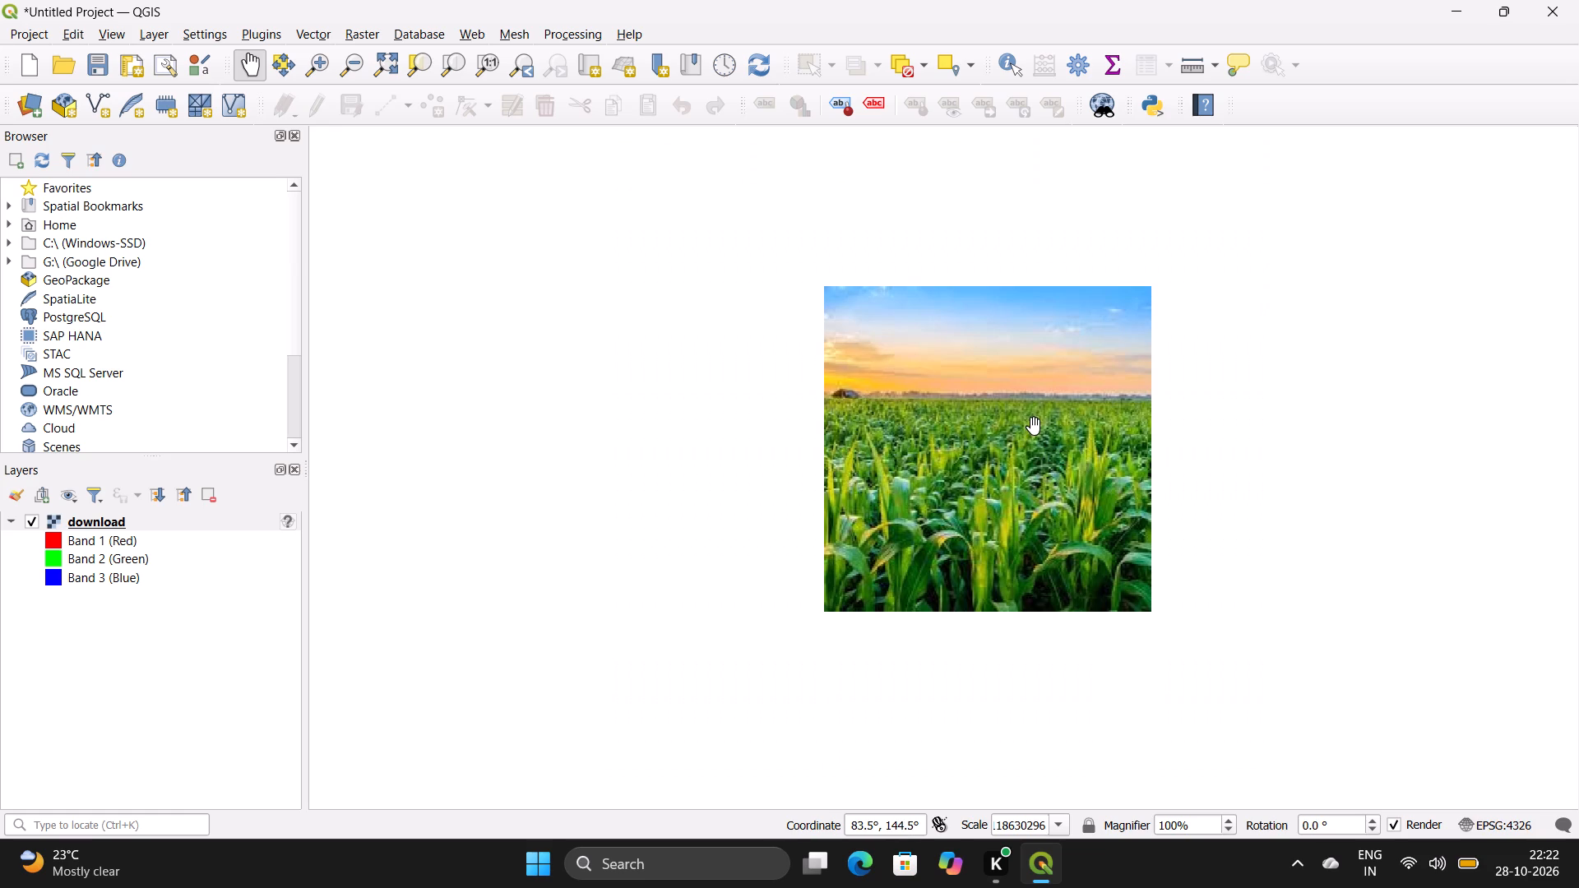
scroll(1034, 426, "up", 1)
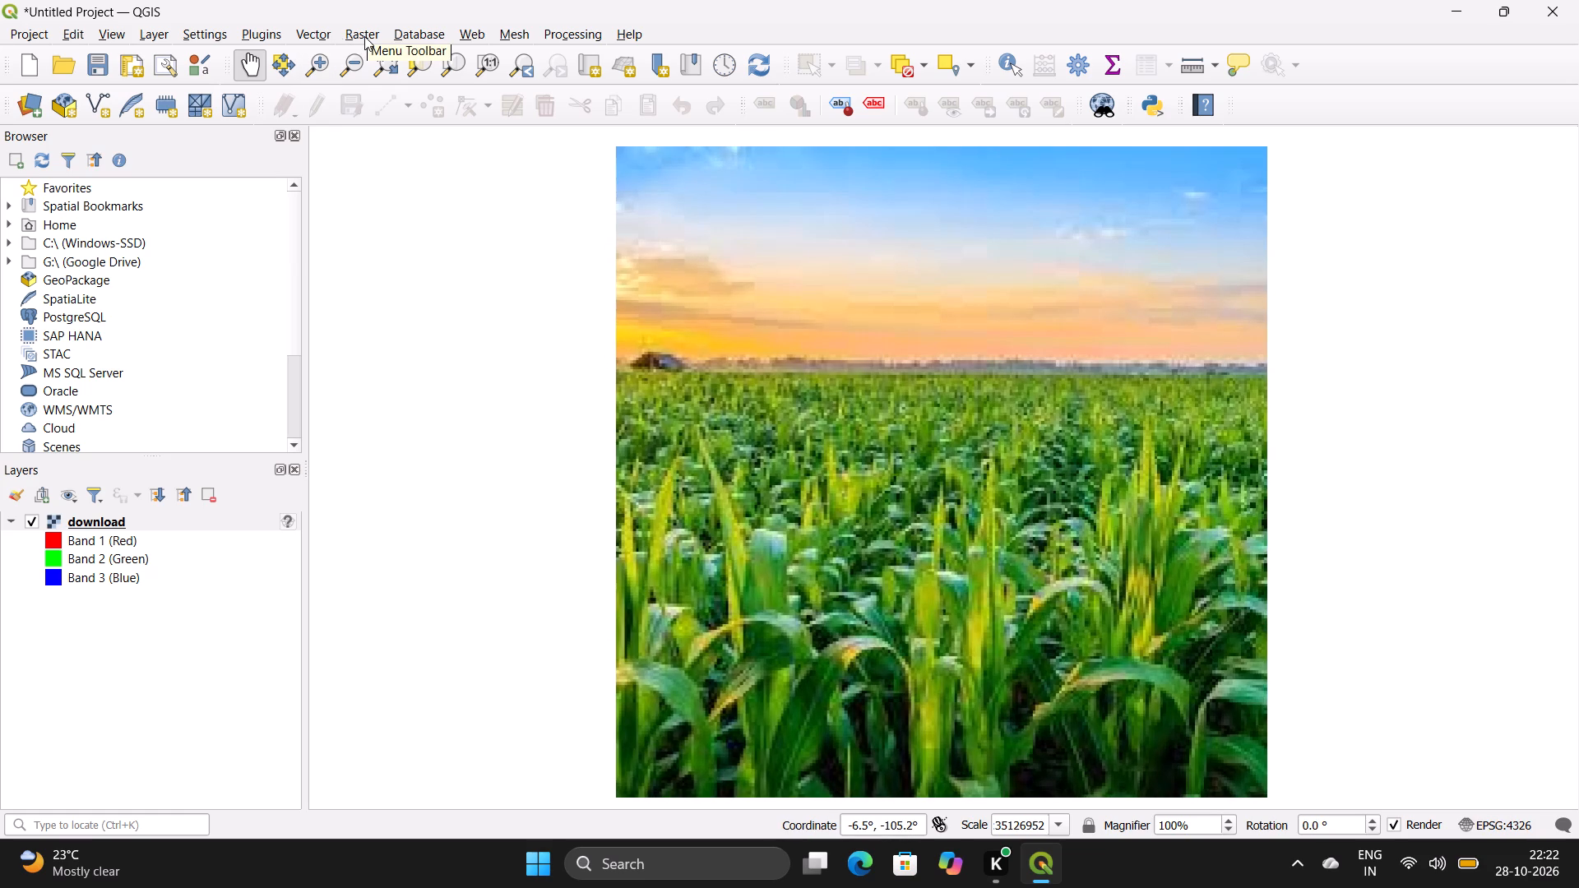
left_click(364, 36)
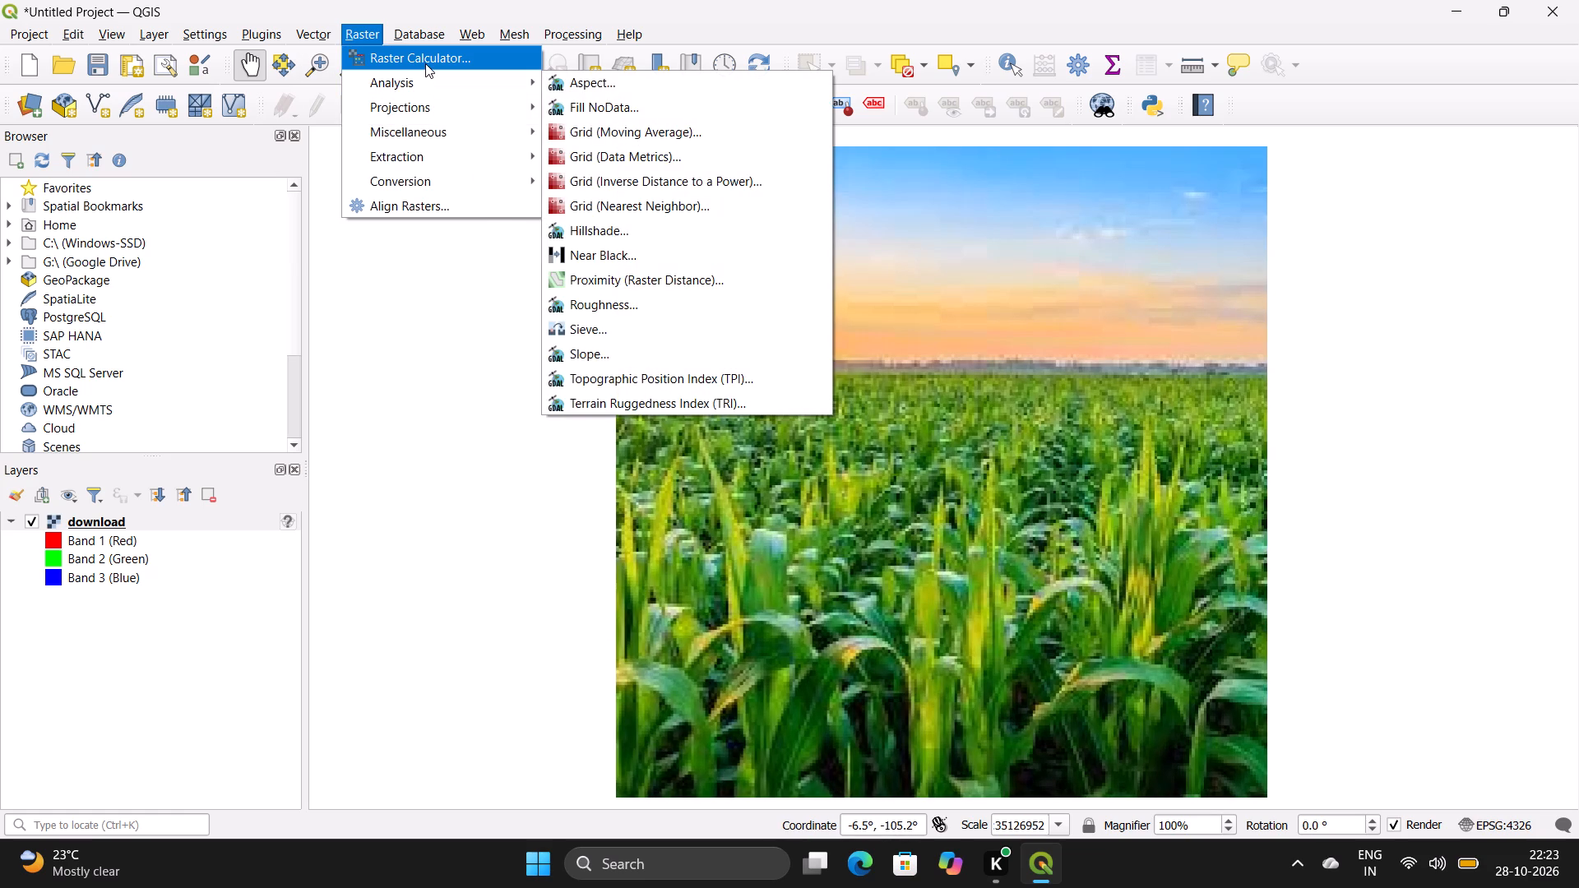
left_click(425, 63)
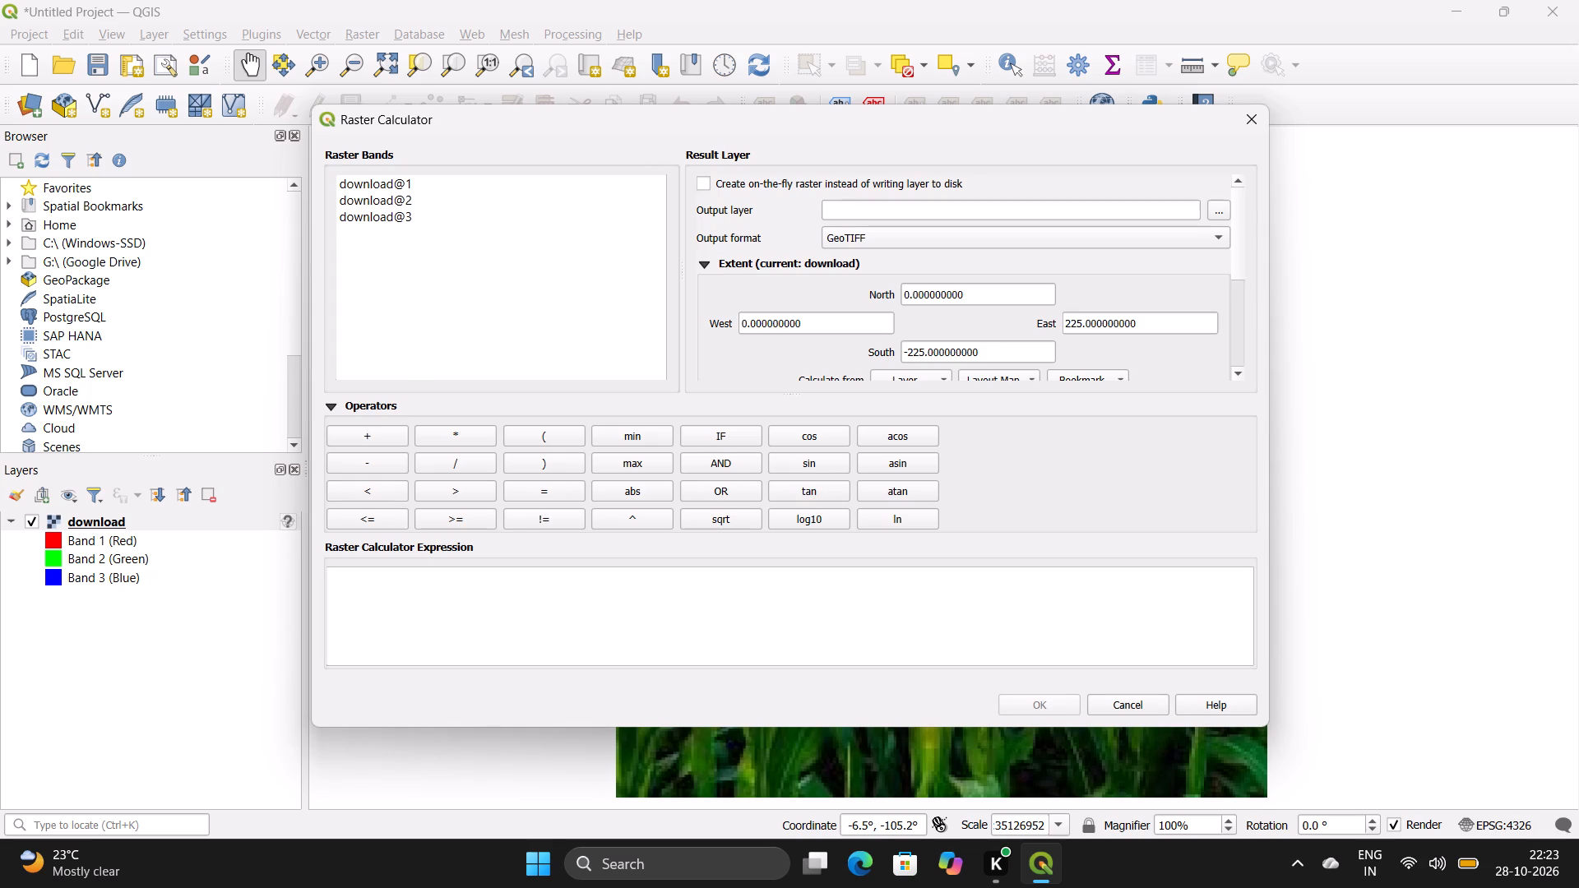
left_click(382, 596)
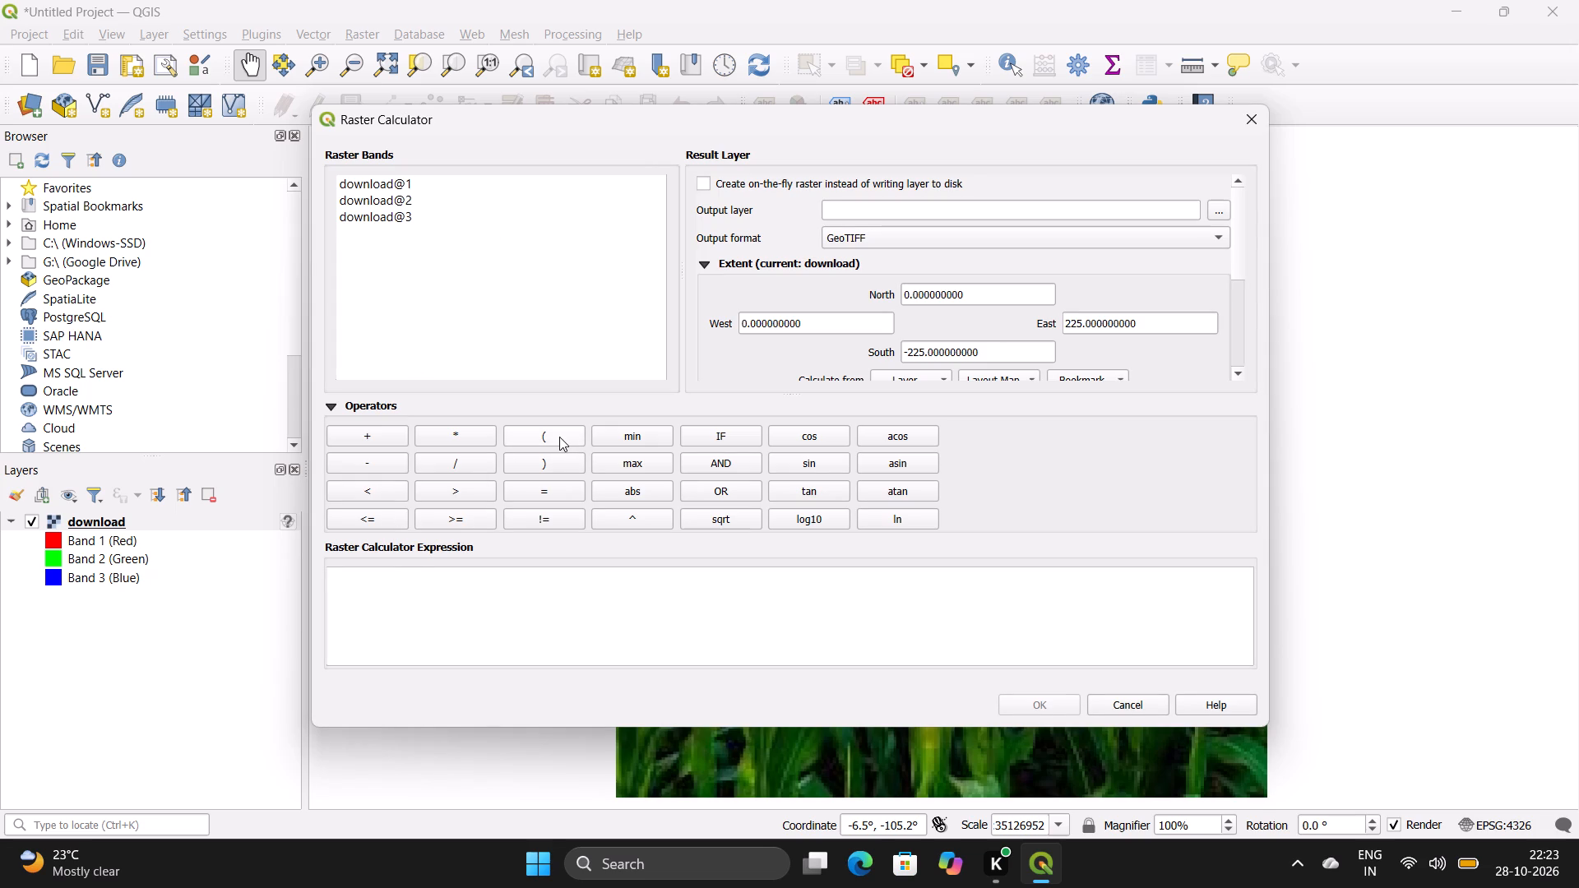
left_click(559, 437)
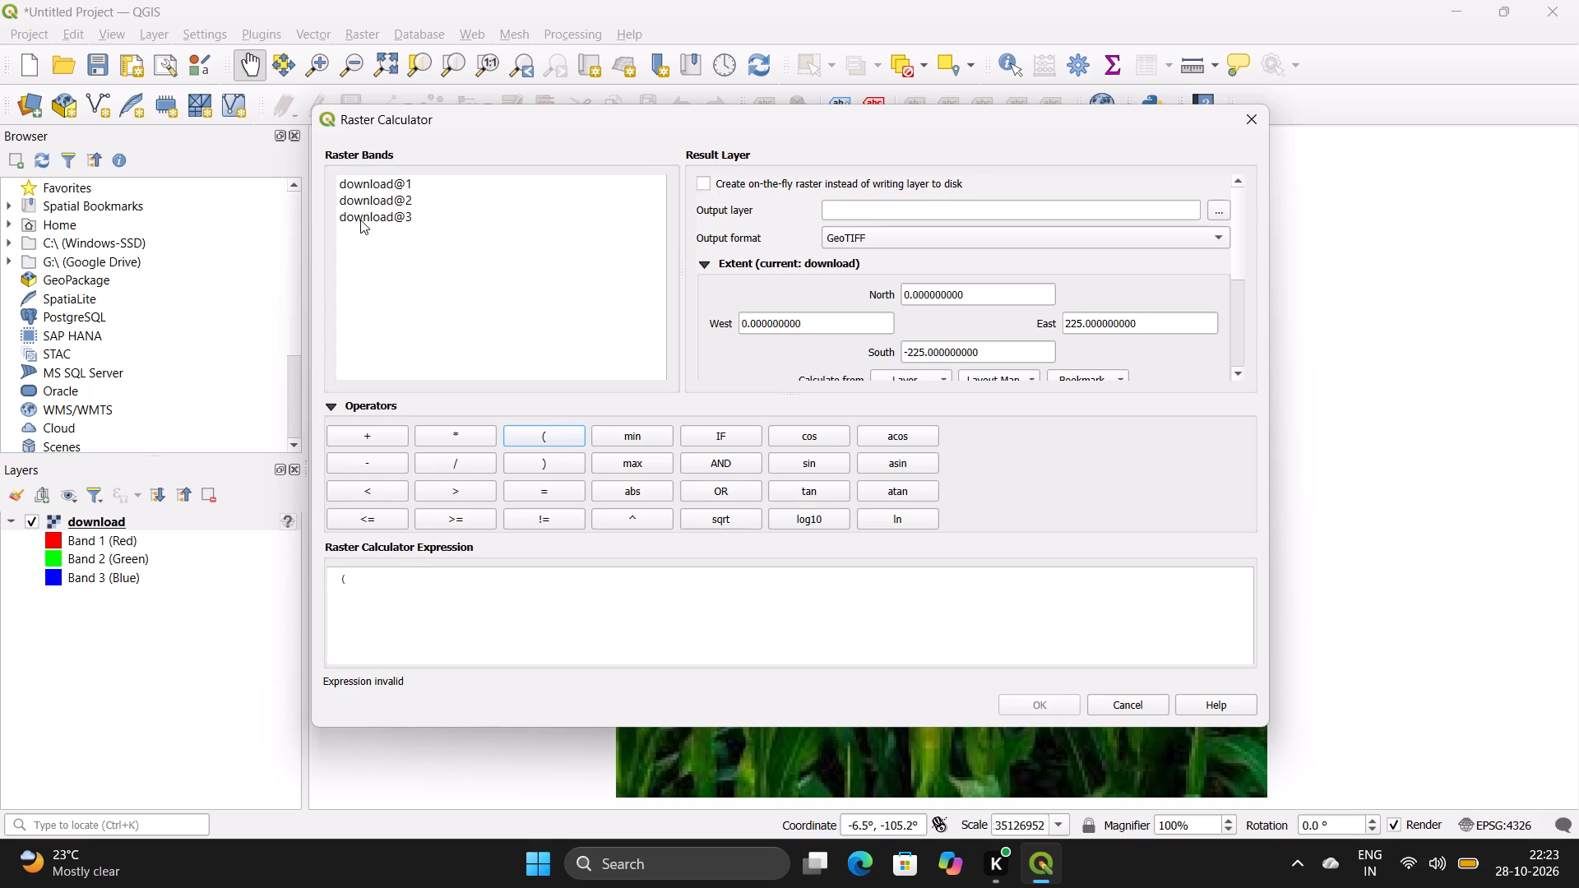
left_click(355, 212)
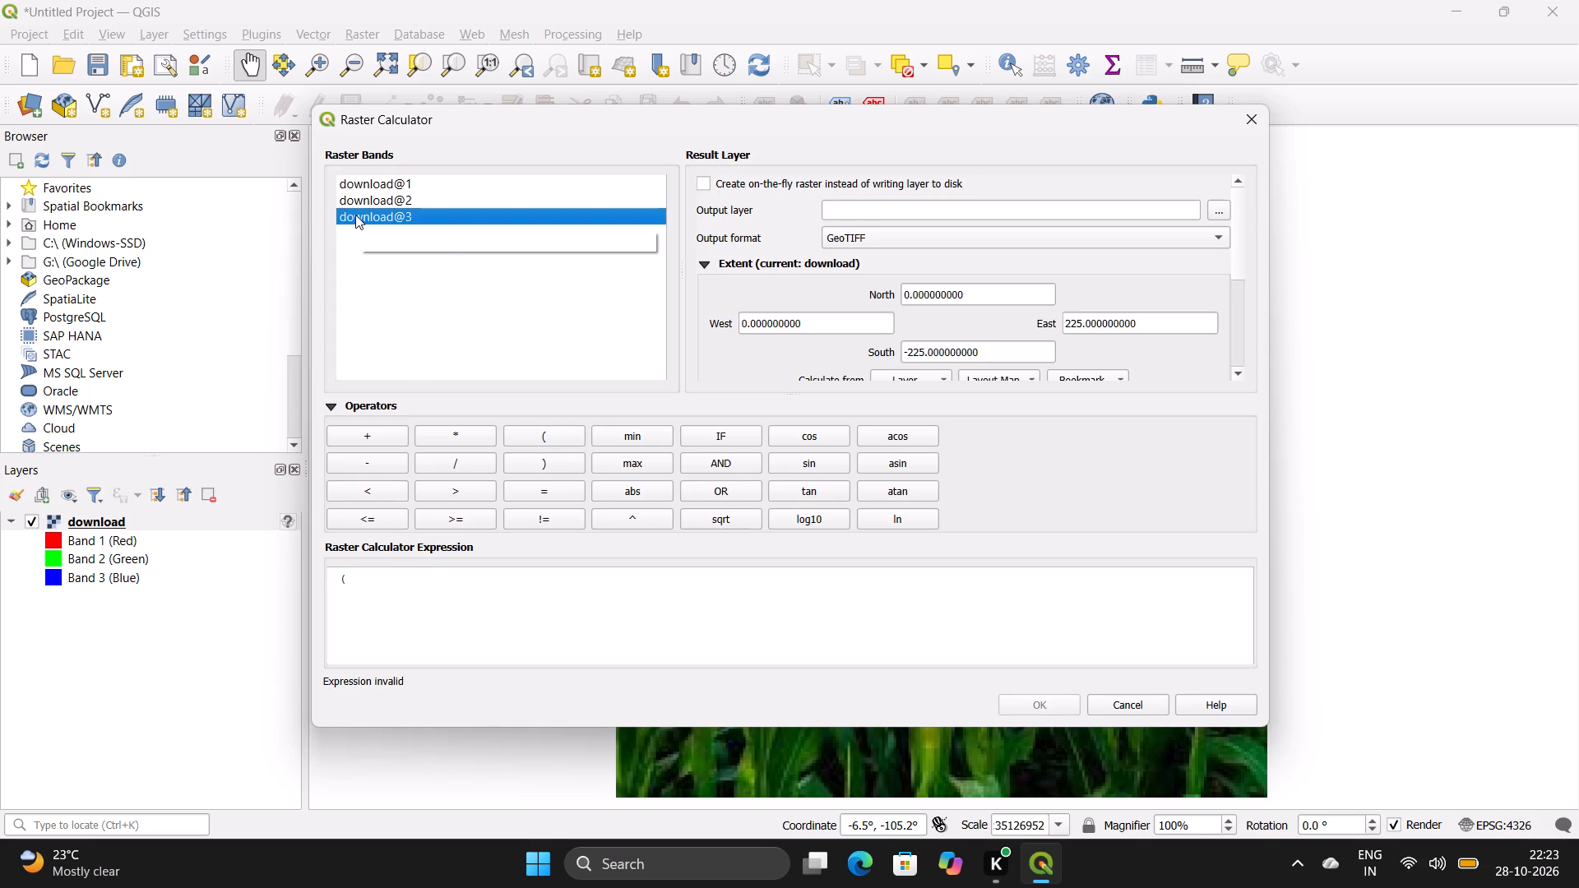
key("ctrl+c")
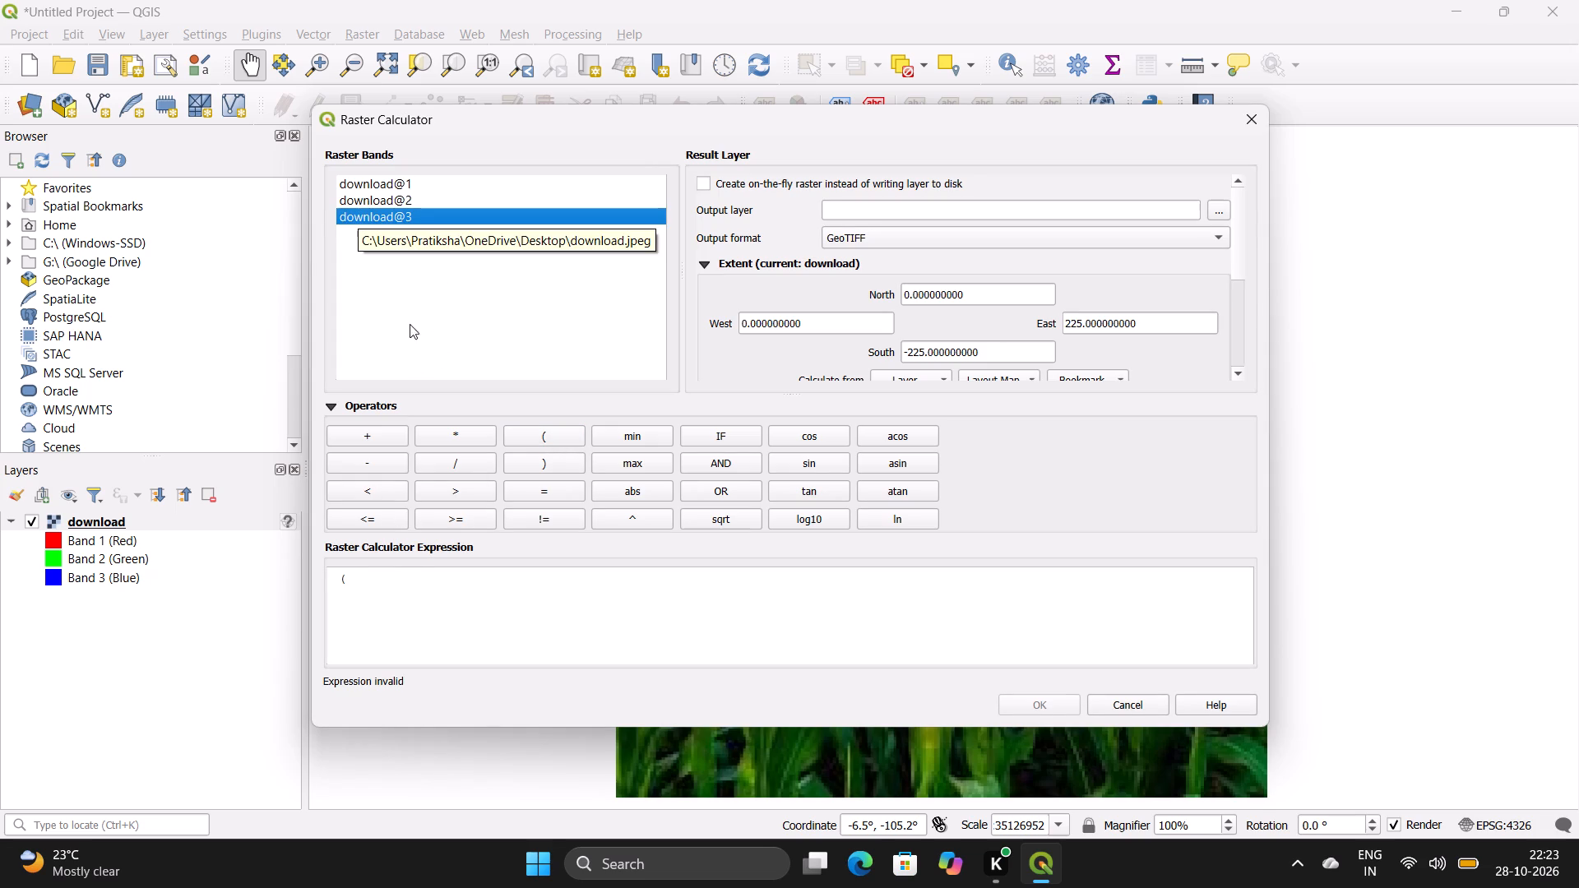
left_click(416, 583)
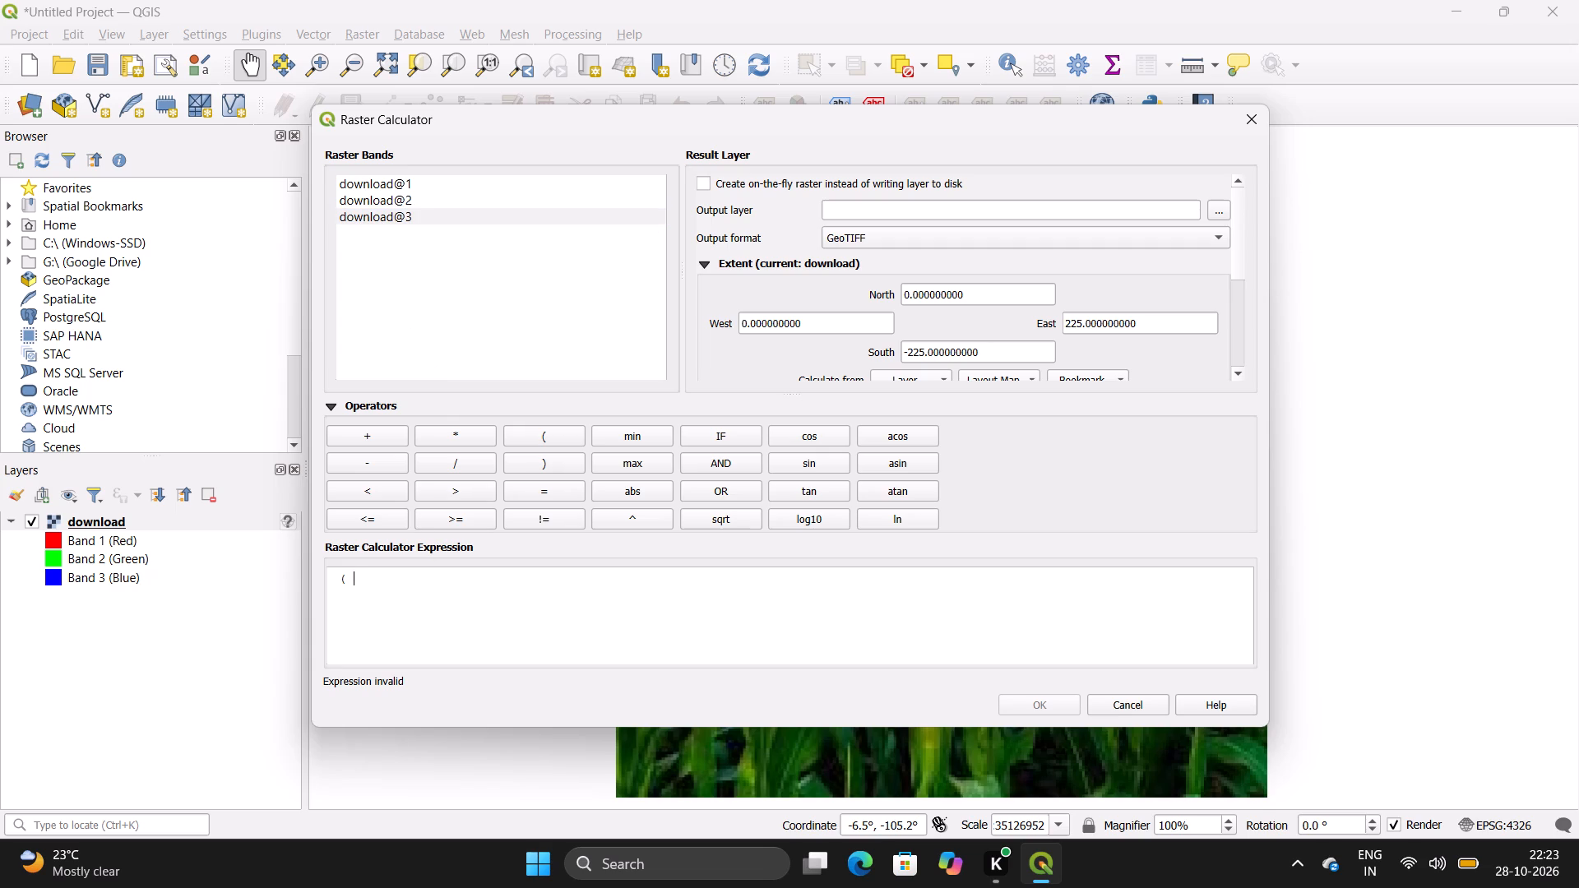
key("ctrl+v")
key("minus")
right_click(434, 177)
key("ctrl+c")
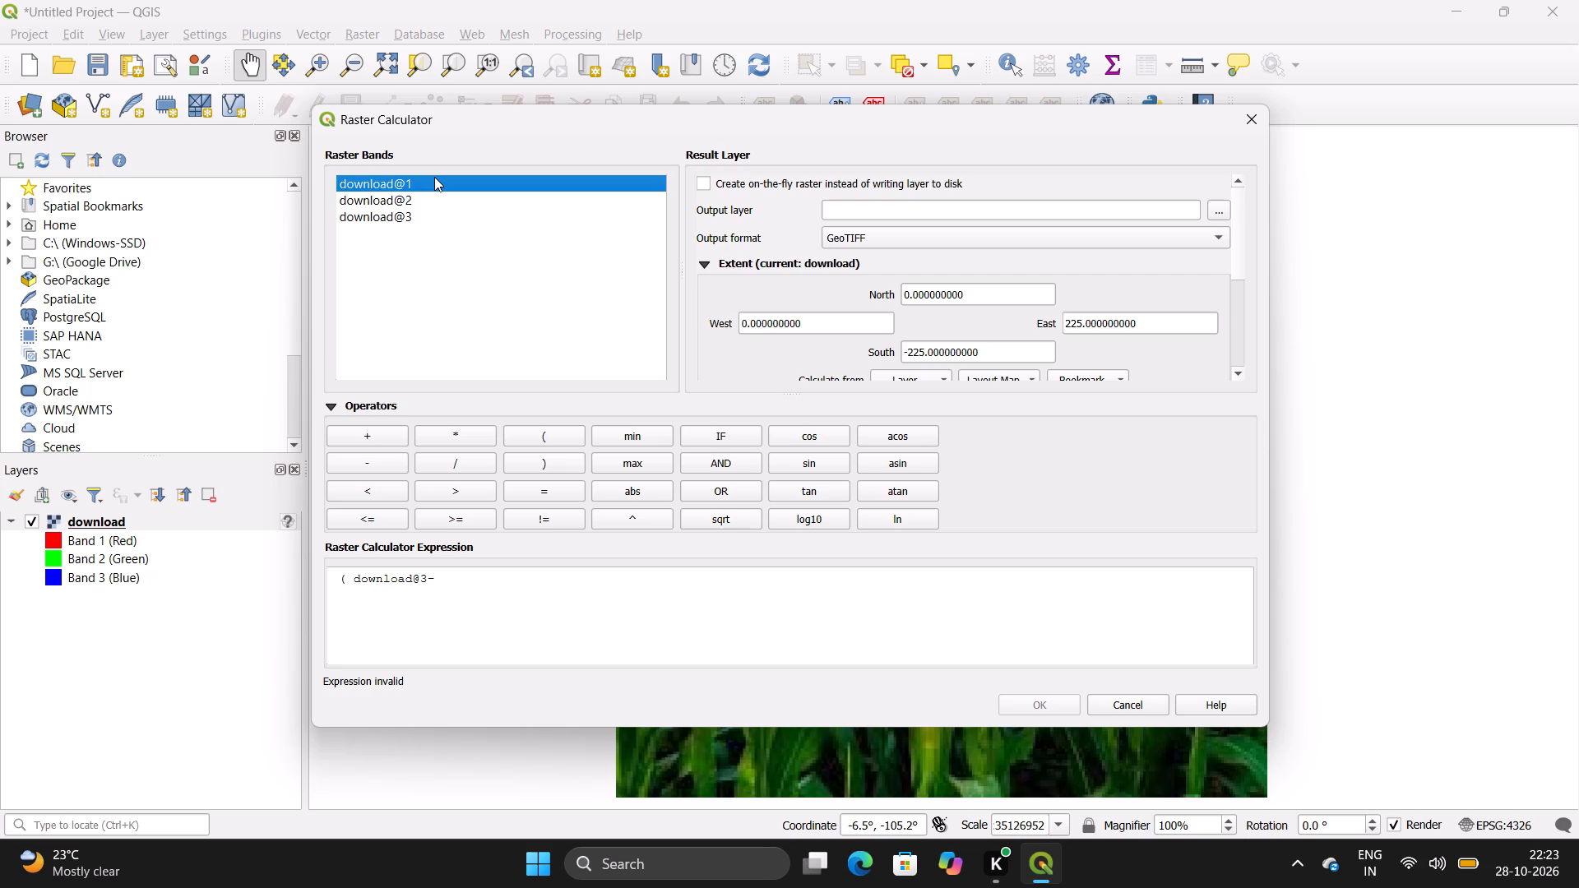
left_click(459, 585)
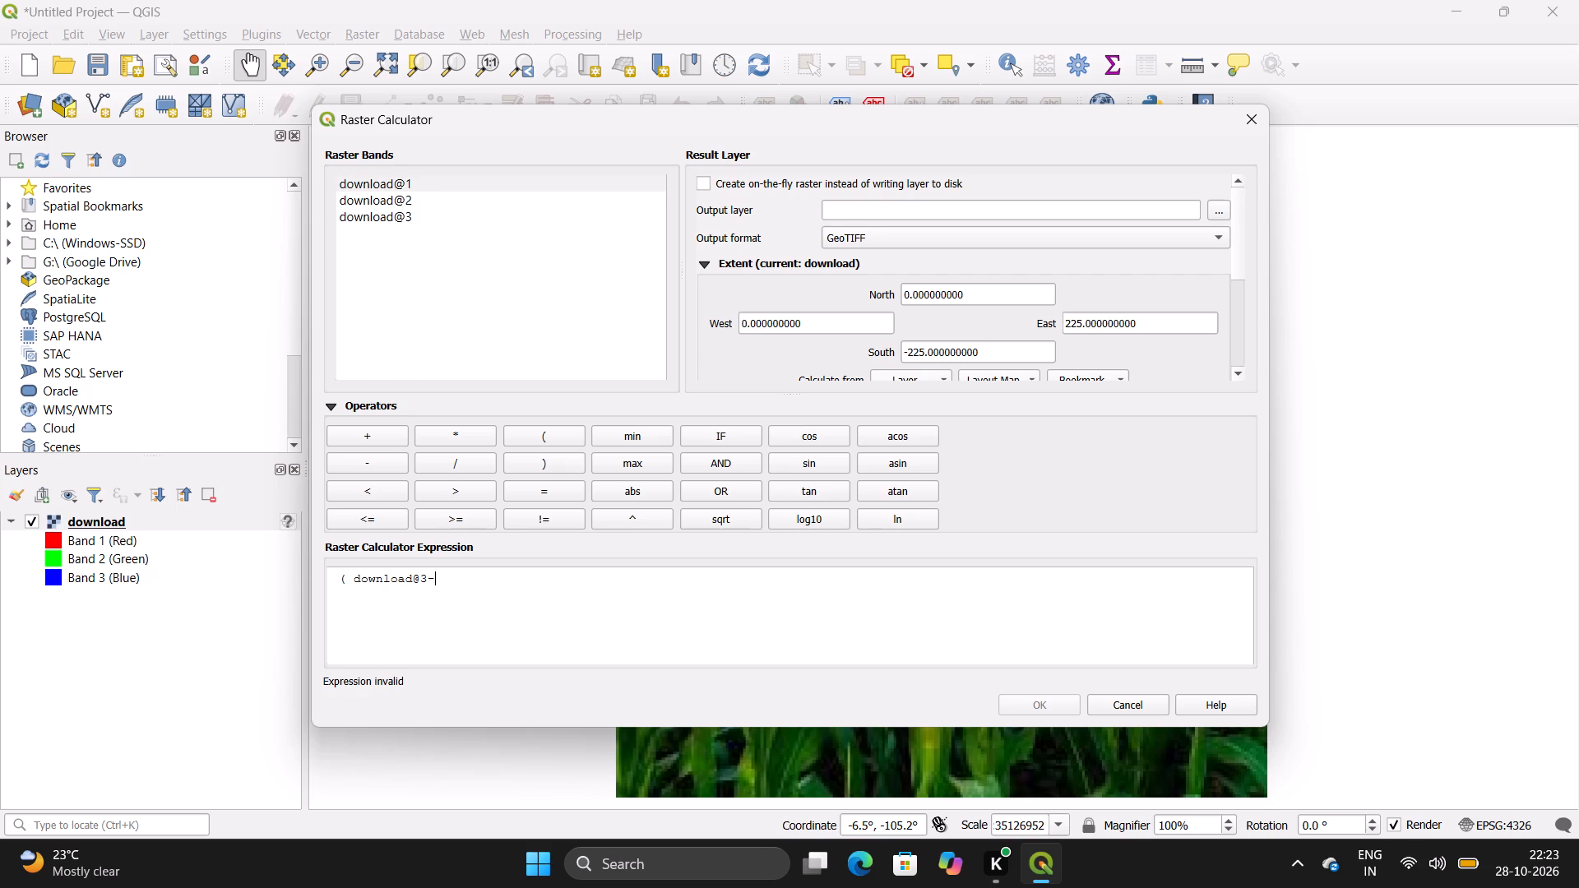
key("ctrl+v")
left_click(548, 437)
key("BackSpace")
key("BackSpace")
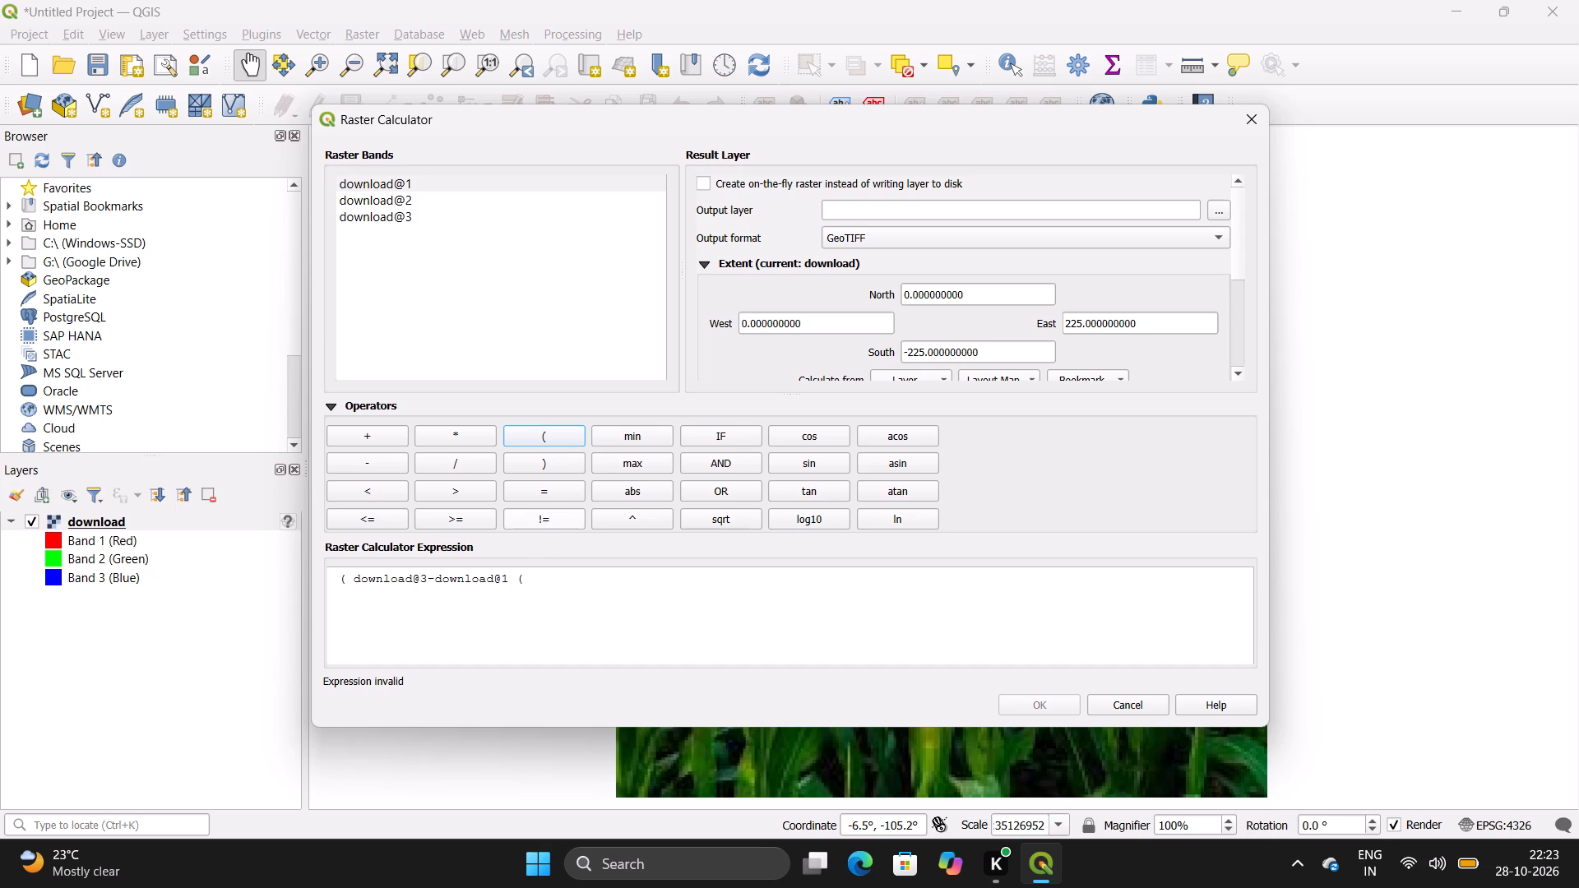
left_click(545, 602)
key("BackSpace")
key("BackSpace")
Complete the raster calculator expression after download@1 with ) / ( download@3+download@1 ).
left_click(570, 463)
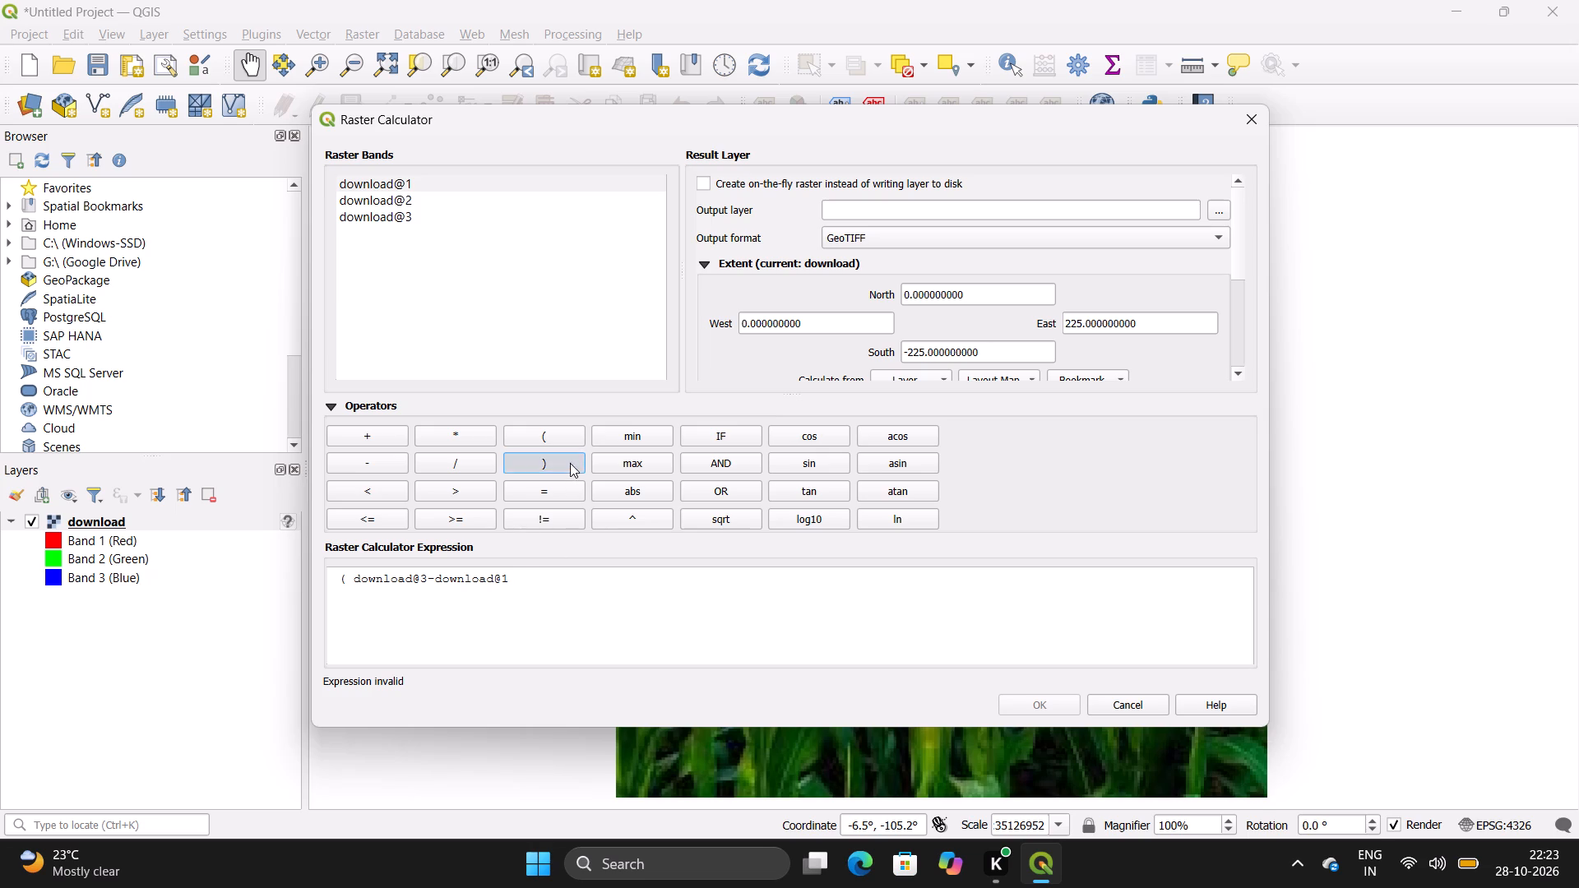
left_click(449, 460)
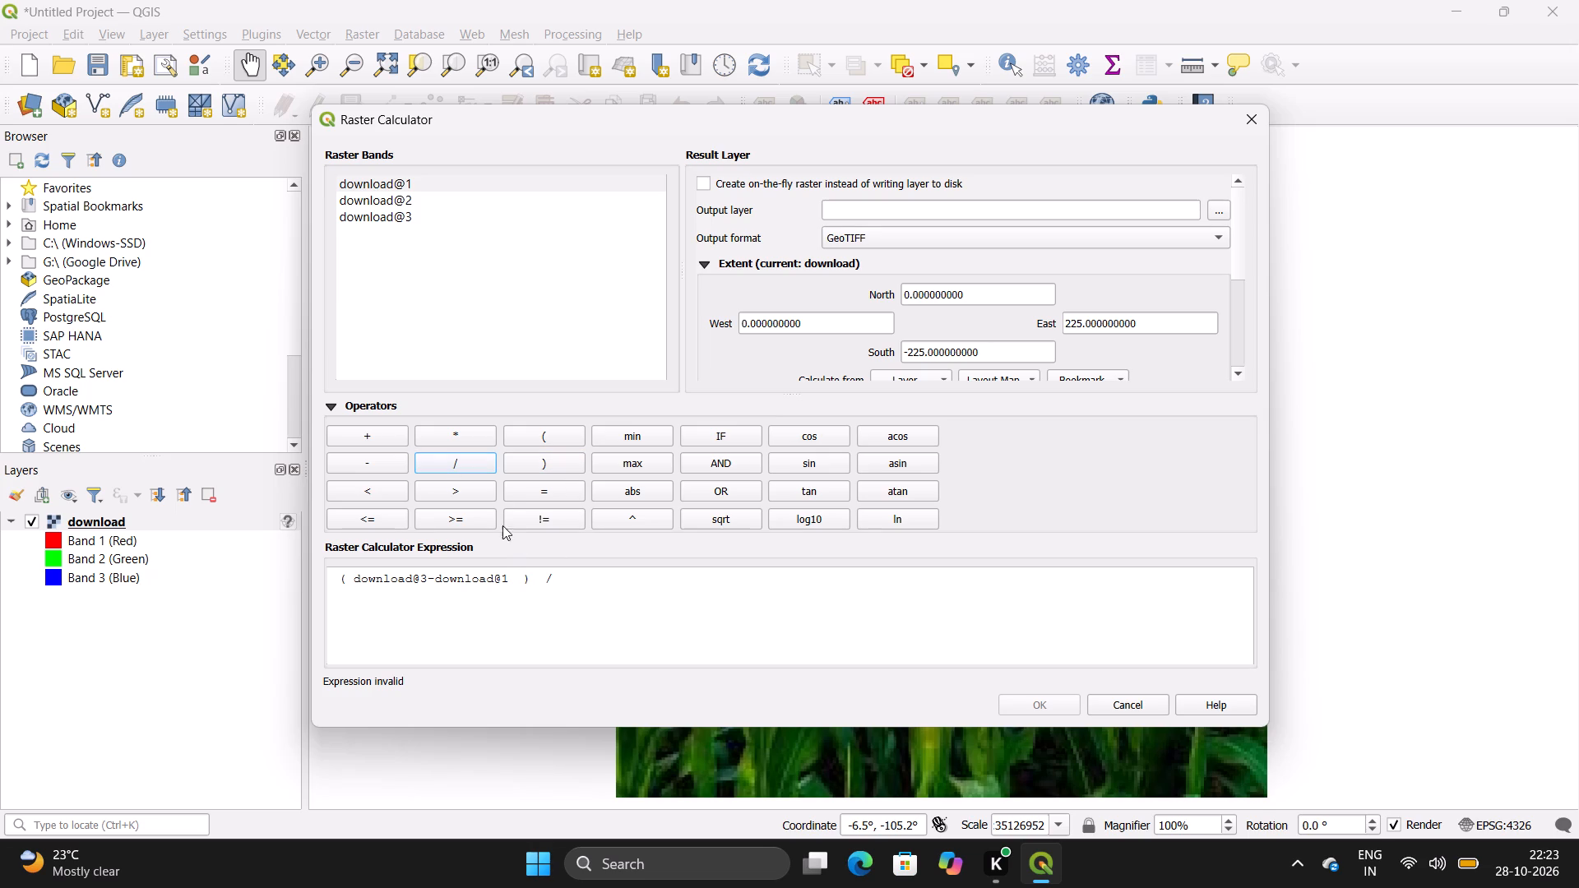
left_click(542, 432)
right_click(405, 216)
key("ctrl+c")
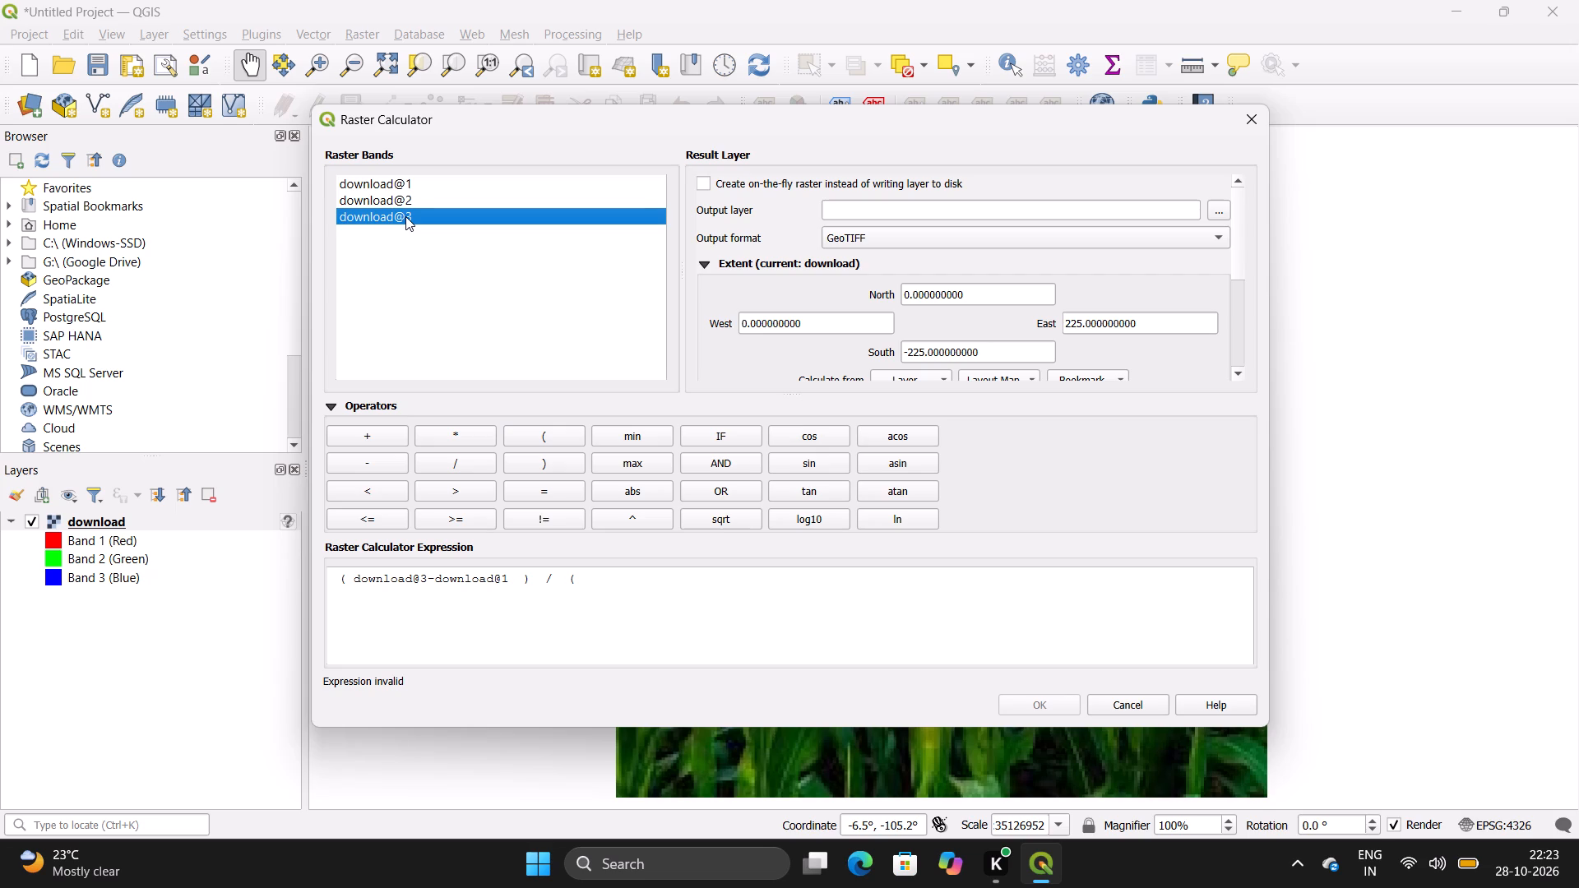
left_click(595, 584)
key("ctrl+v")
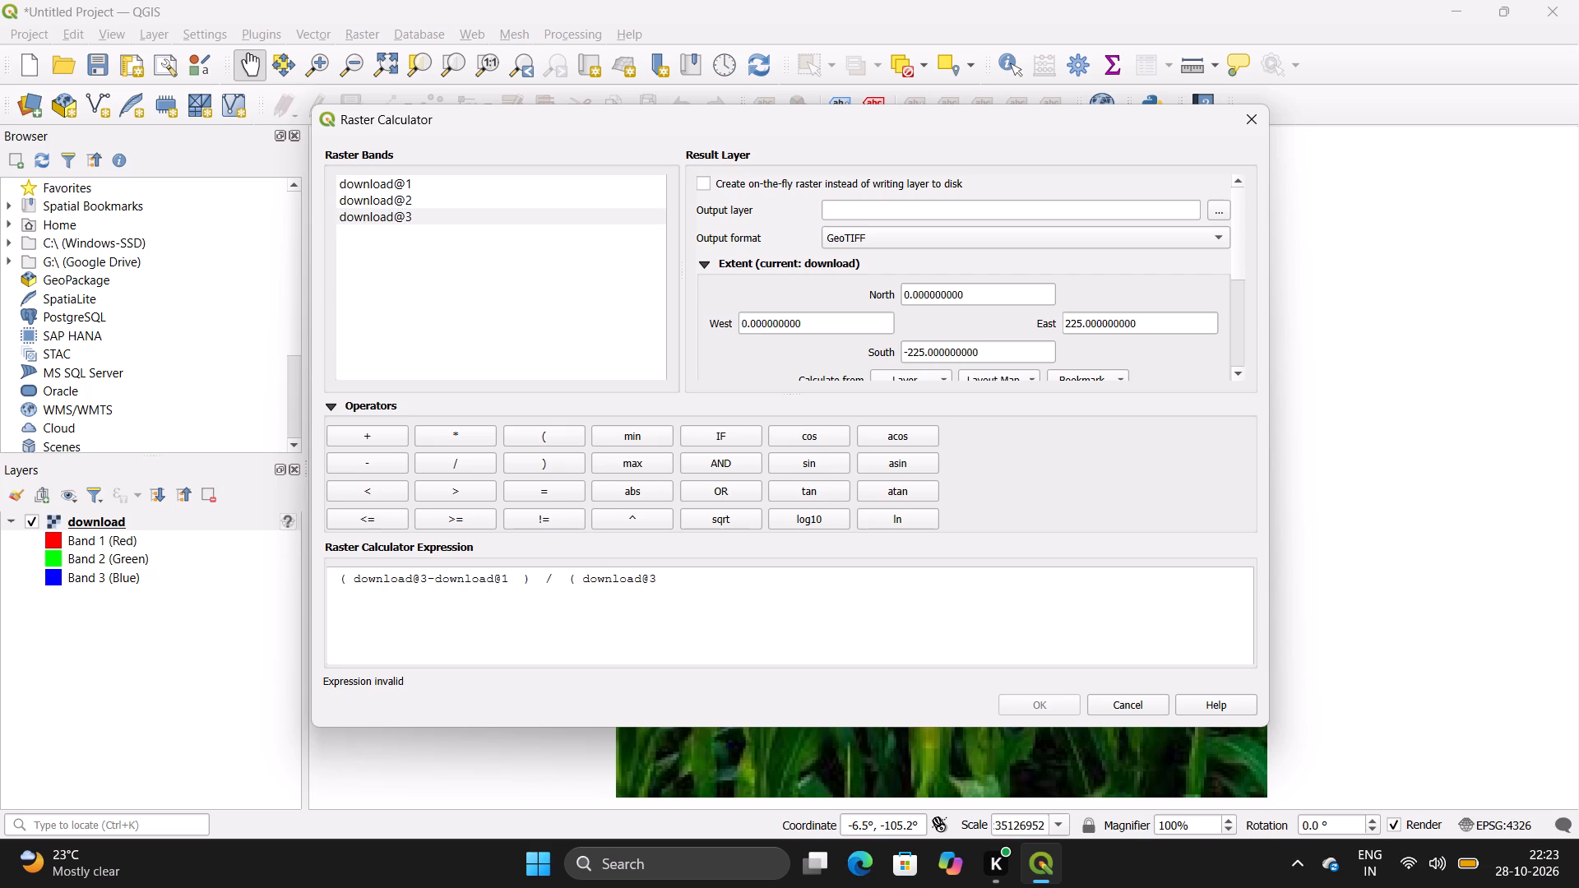
key("plus")
left_click(428, 187)
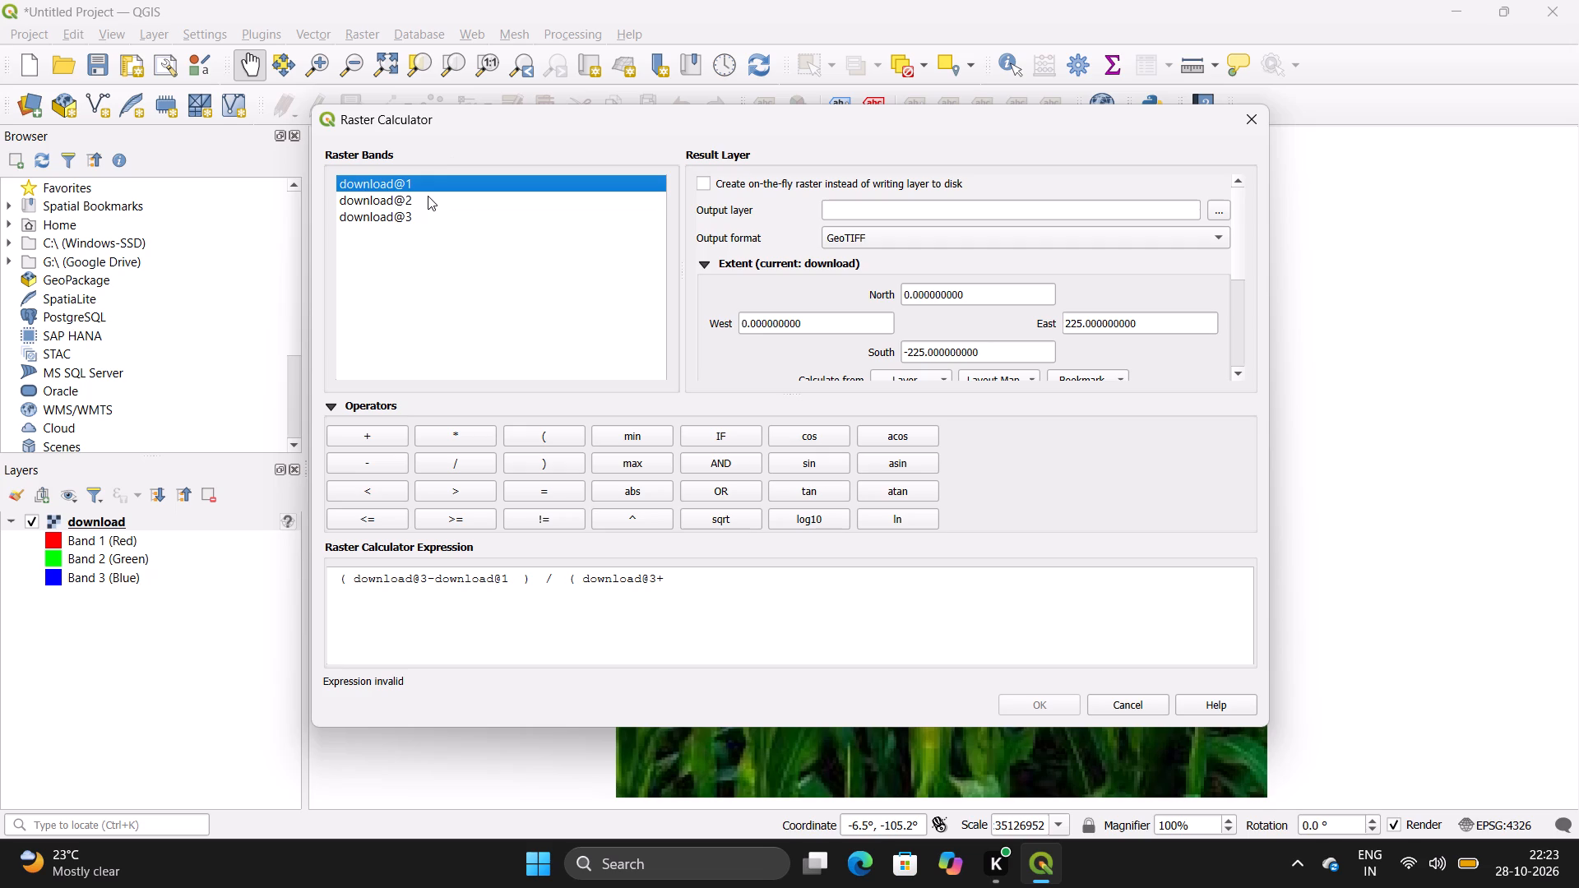
key("ctrl+c")
left_click(684, 584)
key("ctrl+v")
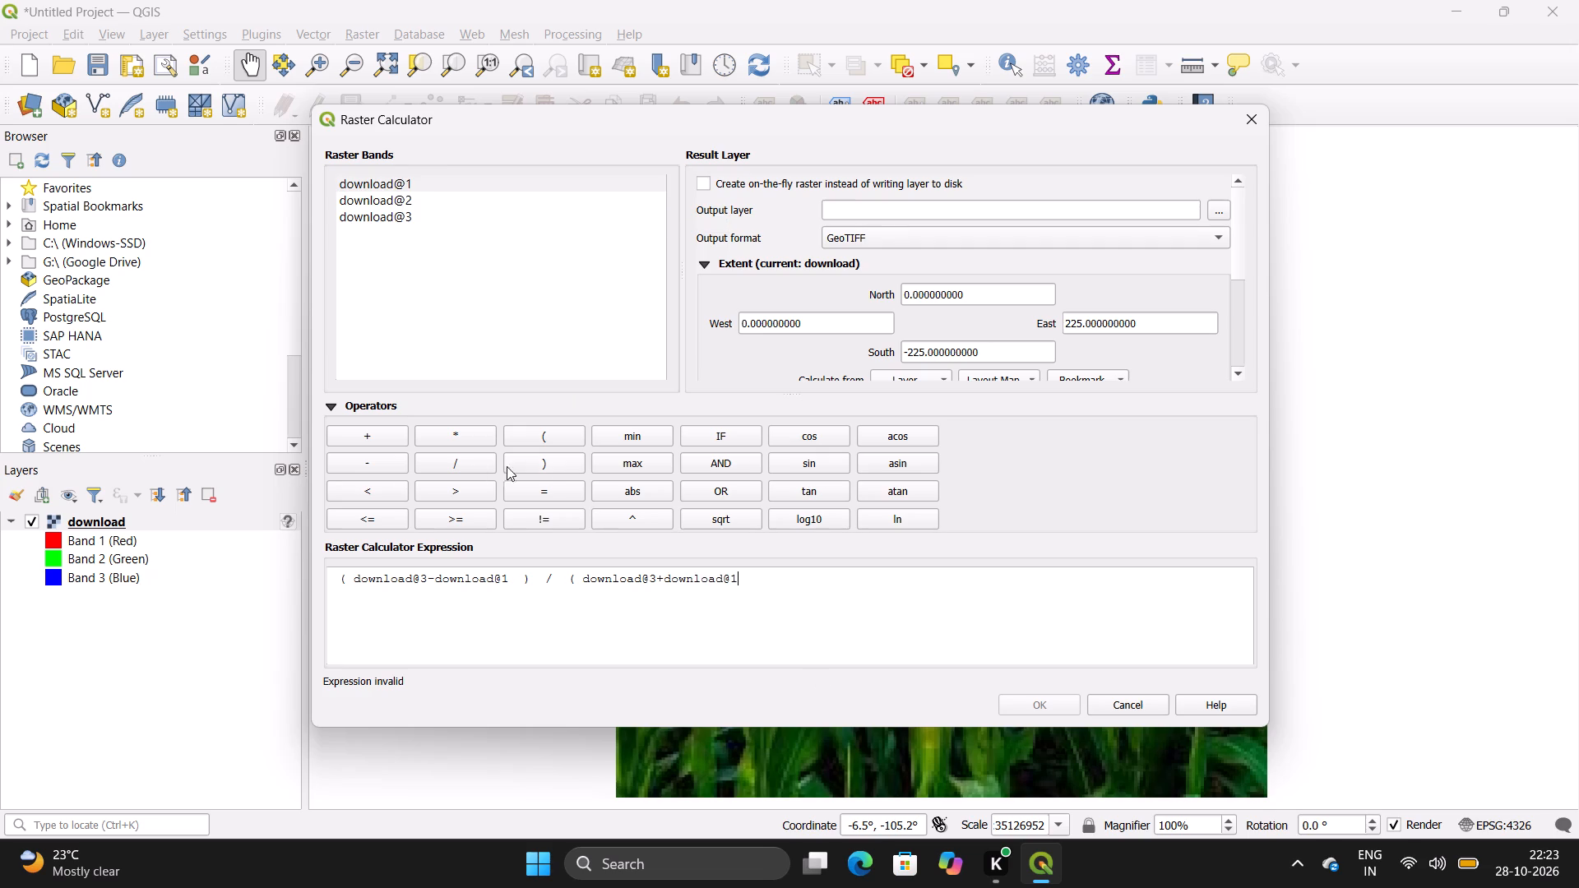
left_click(549, 464)
Set the output layer file to Result_adpi in the Desktop folder.
left_click(1211, 214)
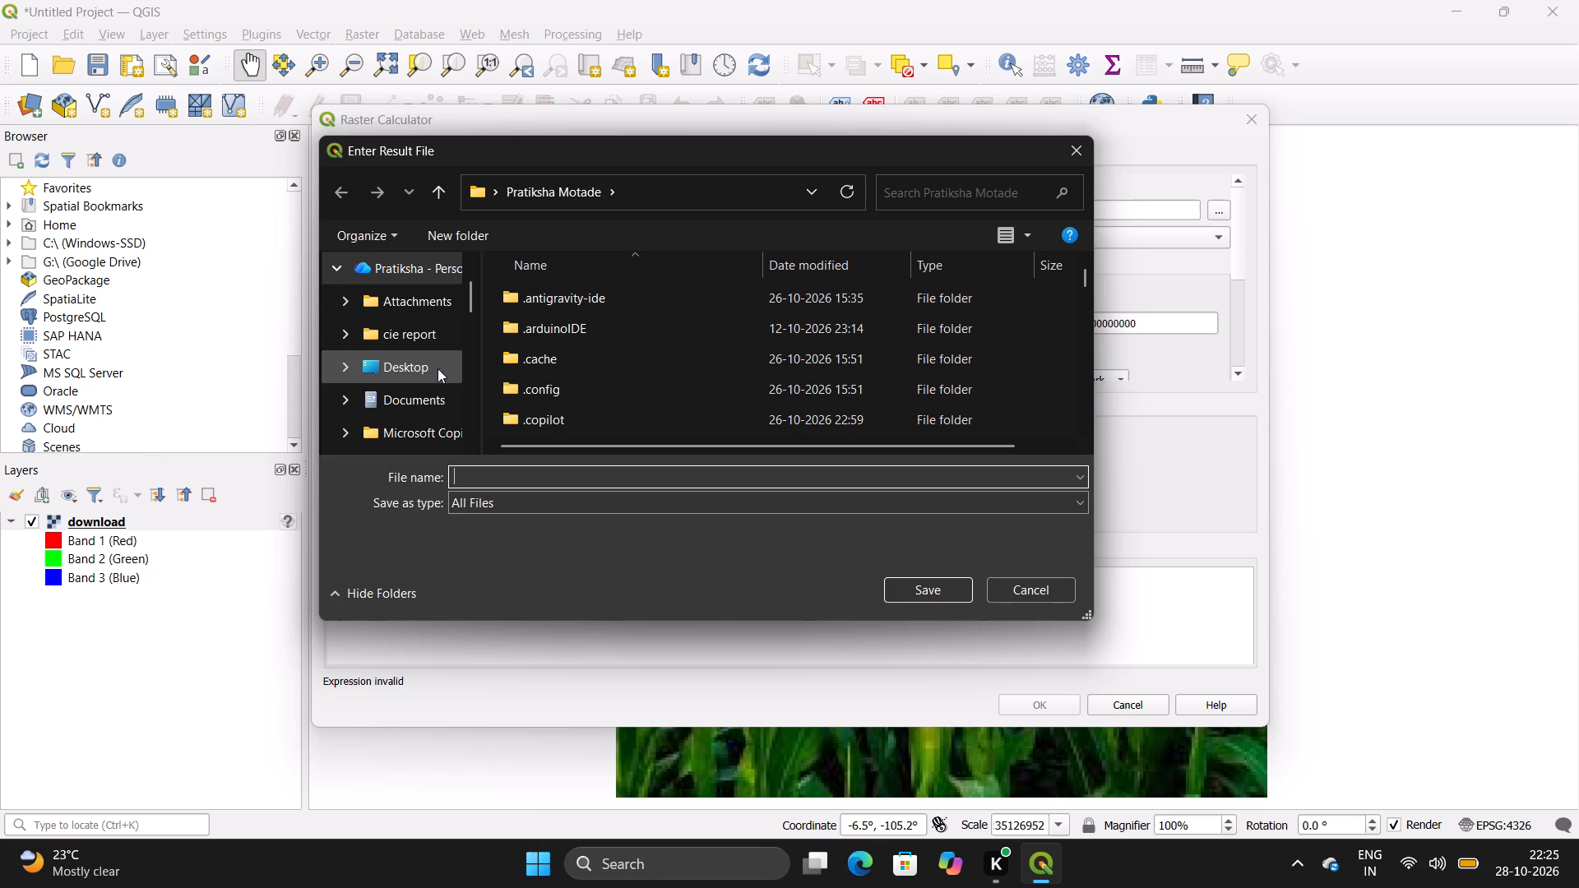
left_click(389, 367)
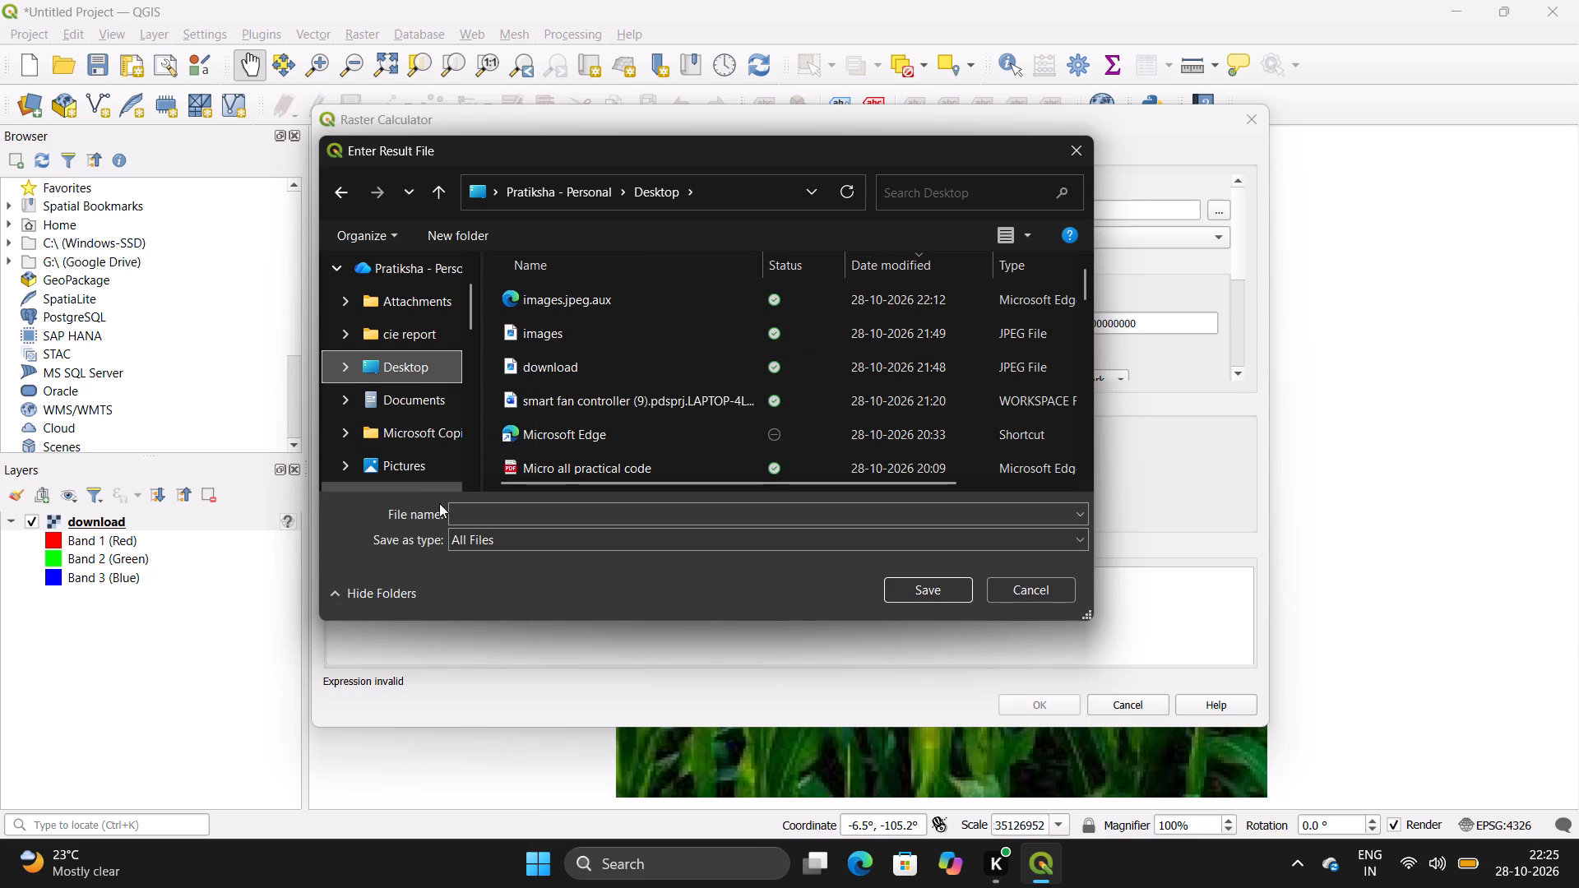
left_click(490, 509)
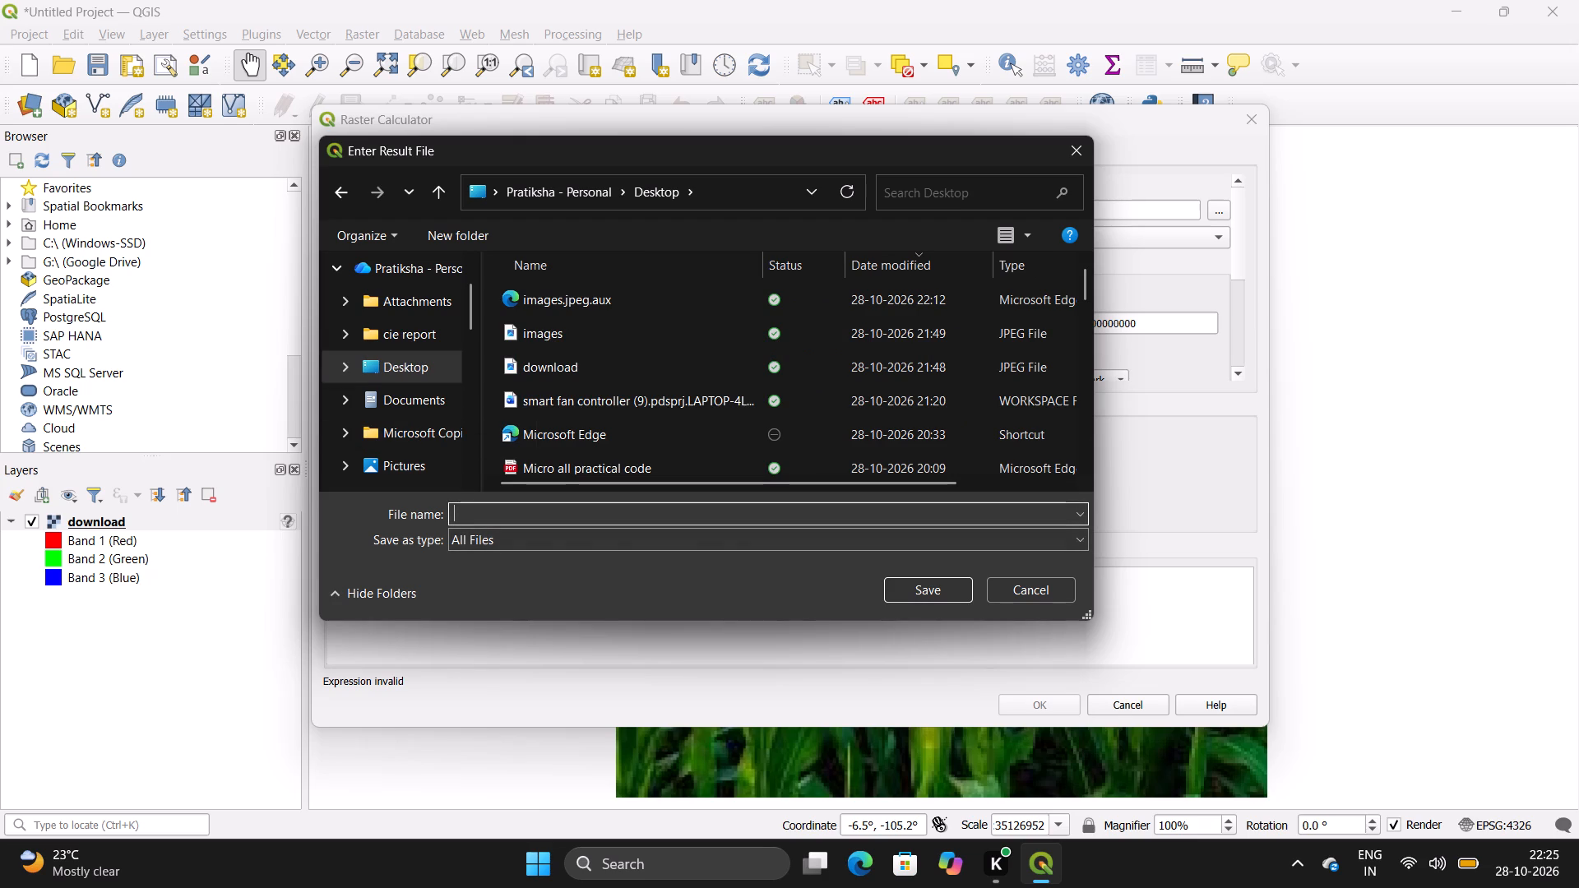
type("re")
key("BackSpace")
key("BackSpace")
key("shift+r")
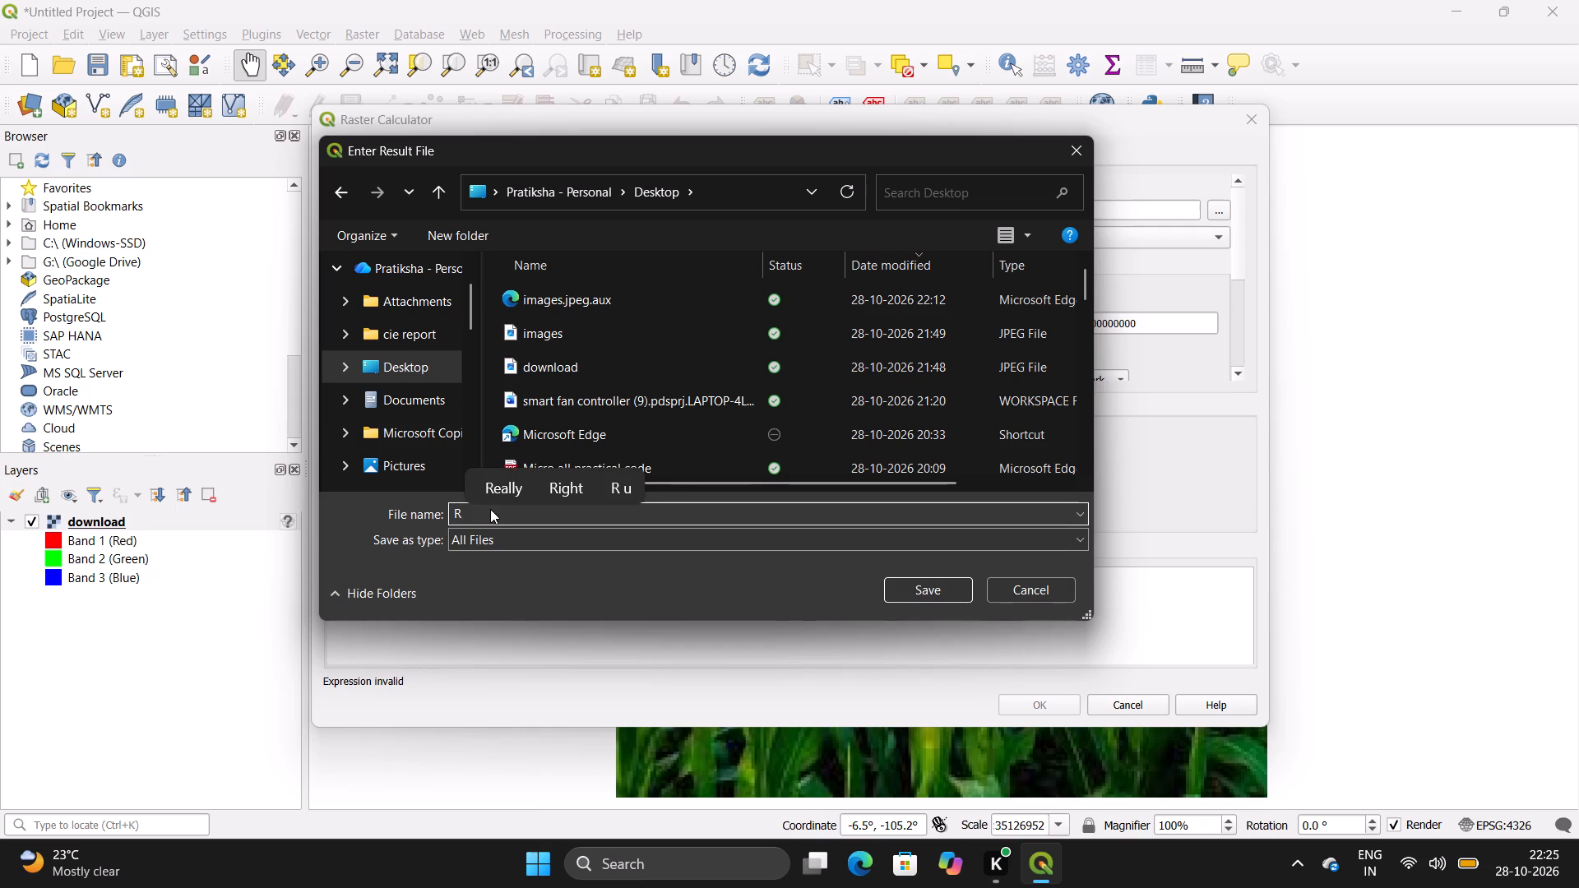
type("esy")
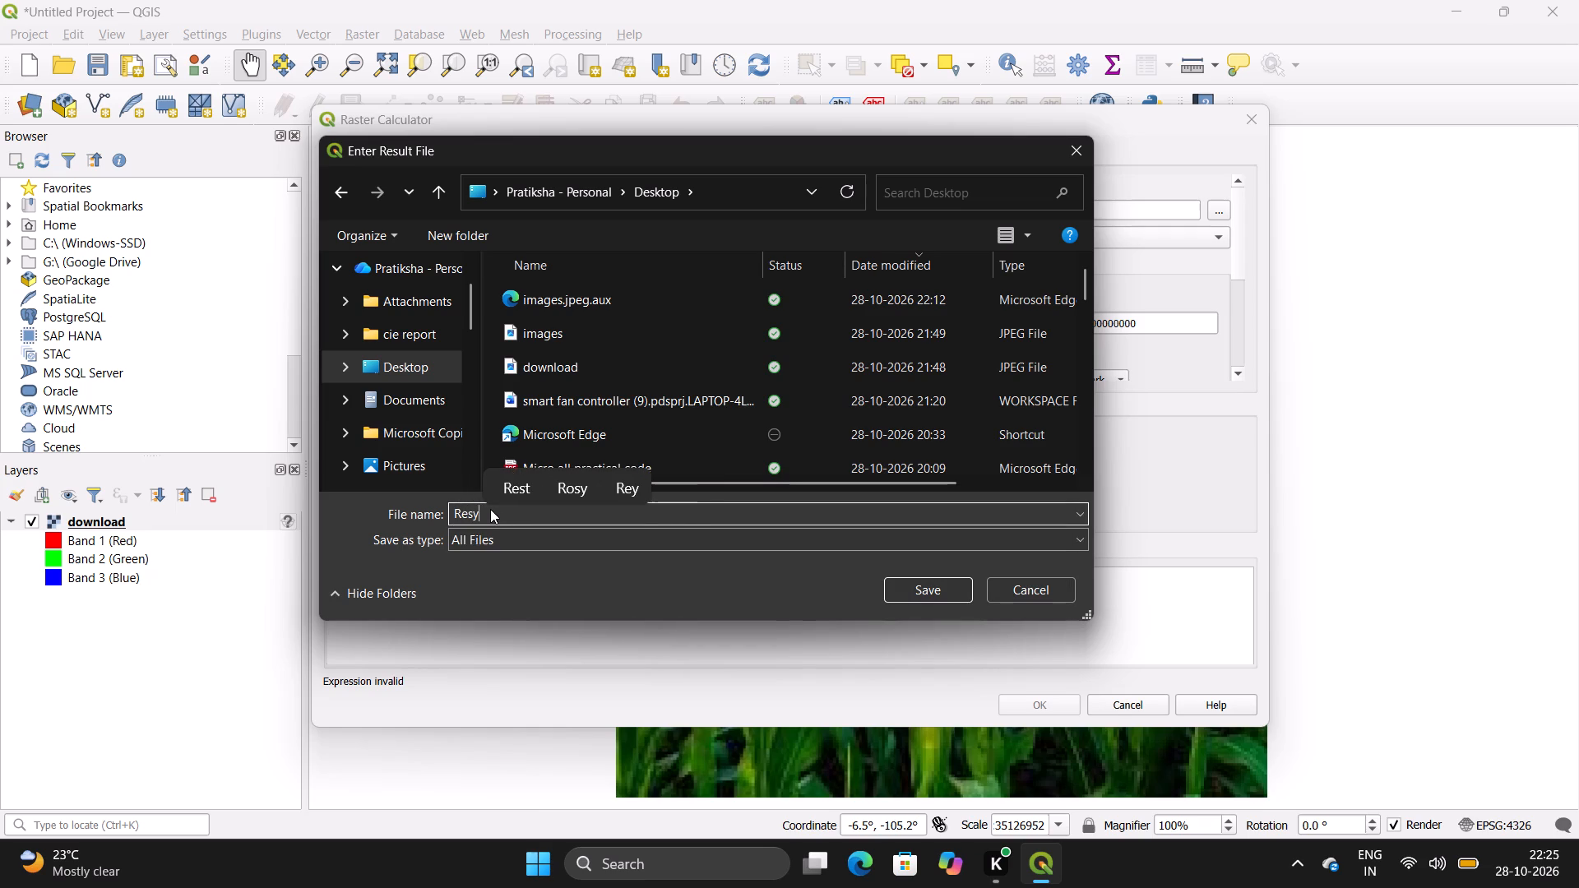
key("BackSpace")
type("ult")
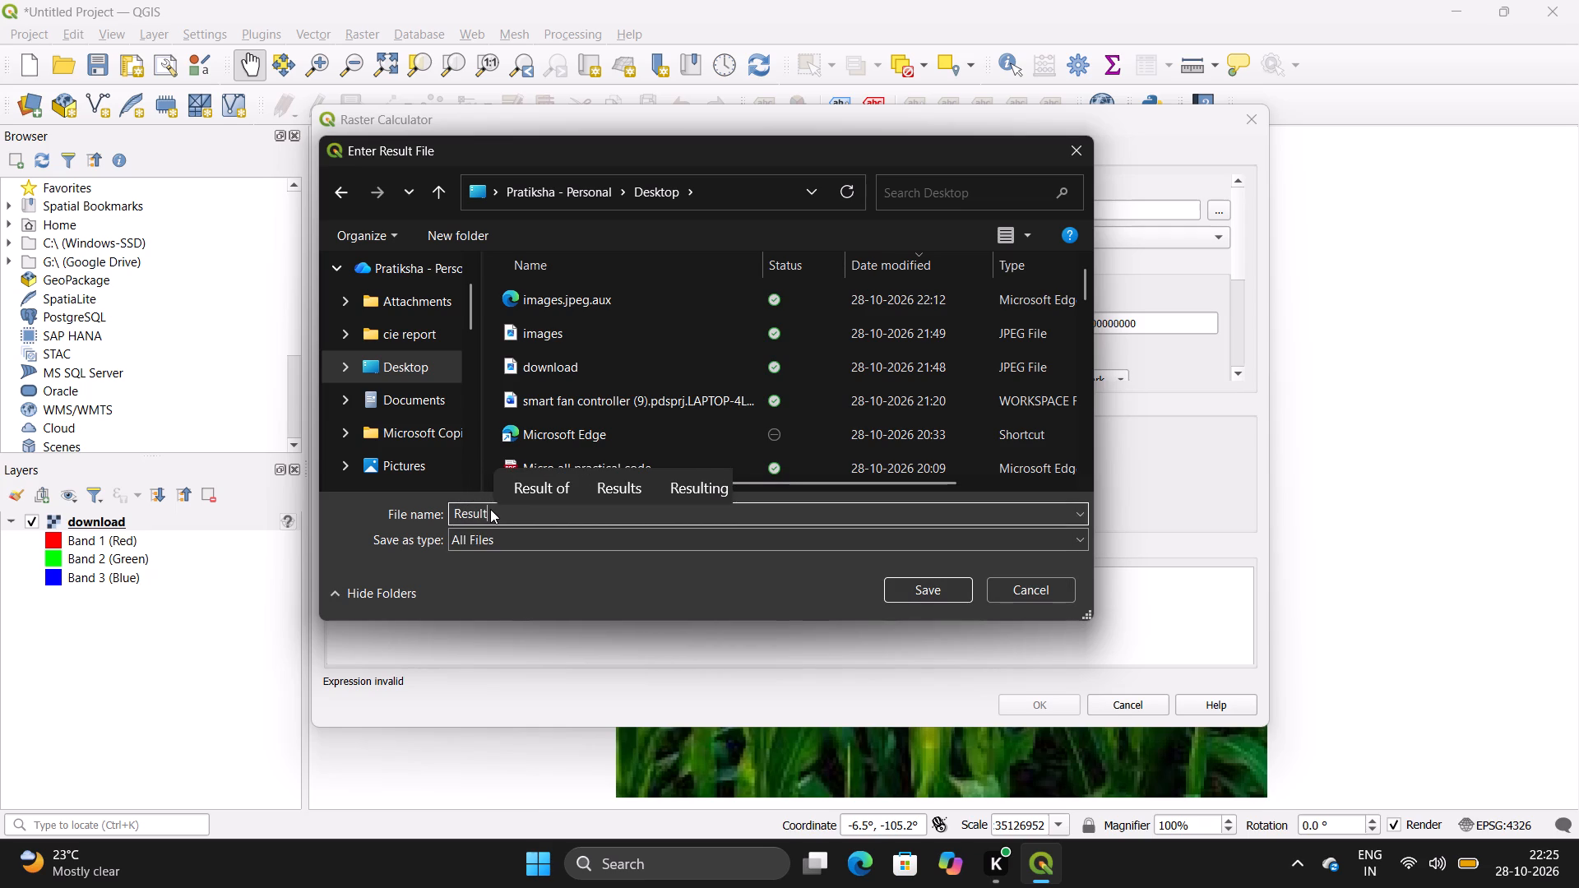
key("minus")
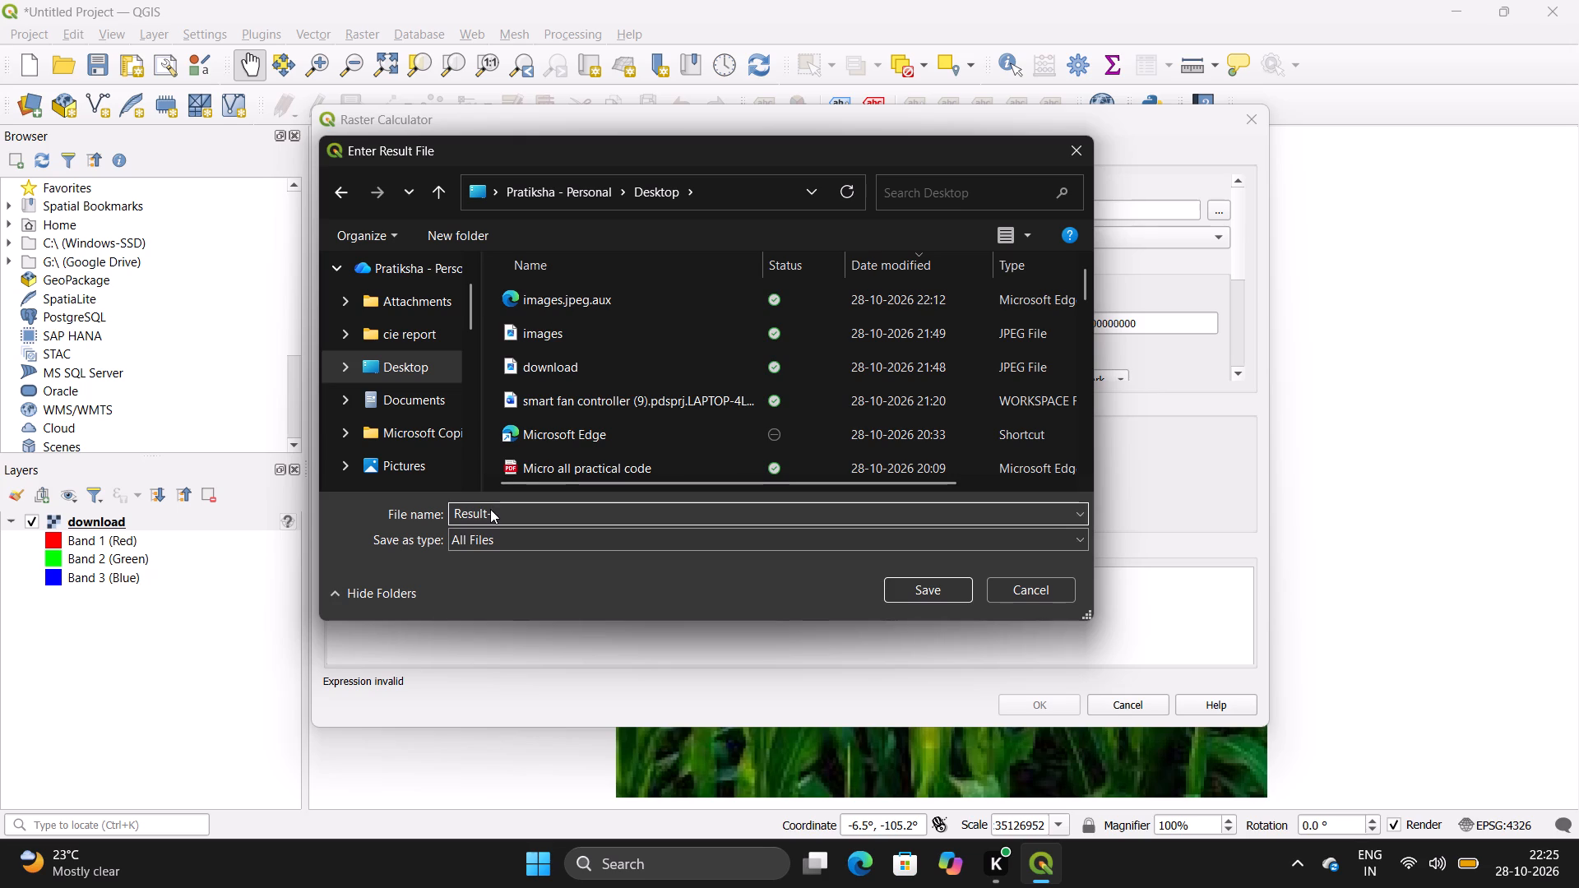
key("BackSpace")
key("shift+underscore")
Complete the output layer's file name as Result_adpi and save it to the Desktop folder.
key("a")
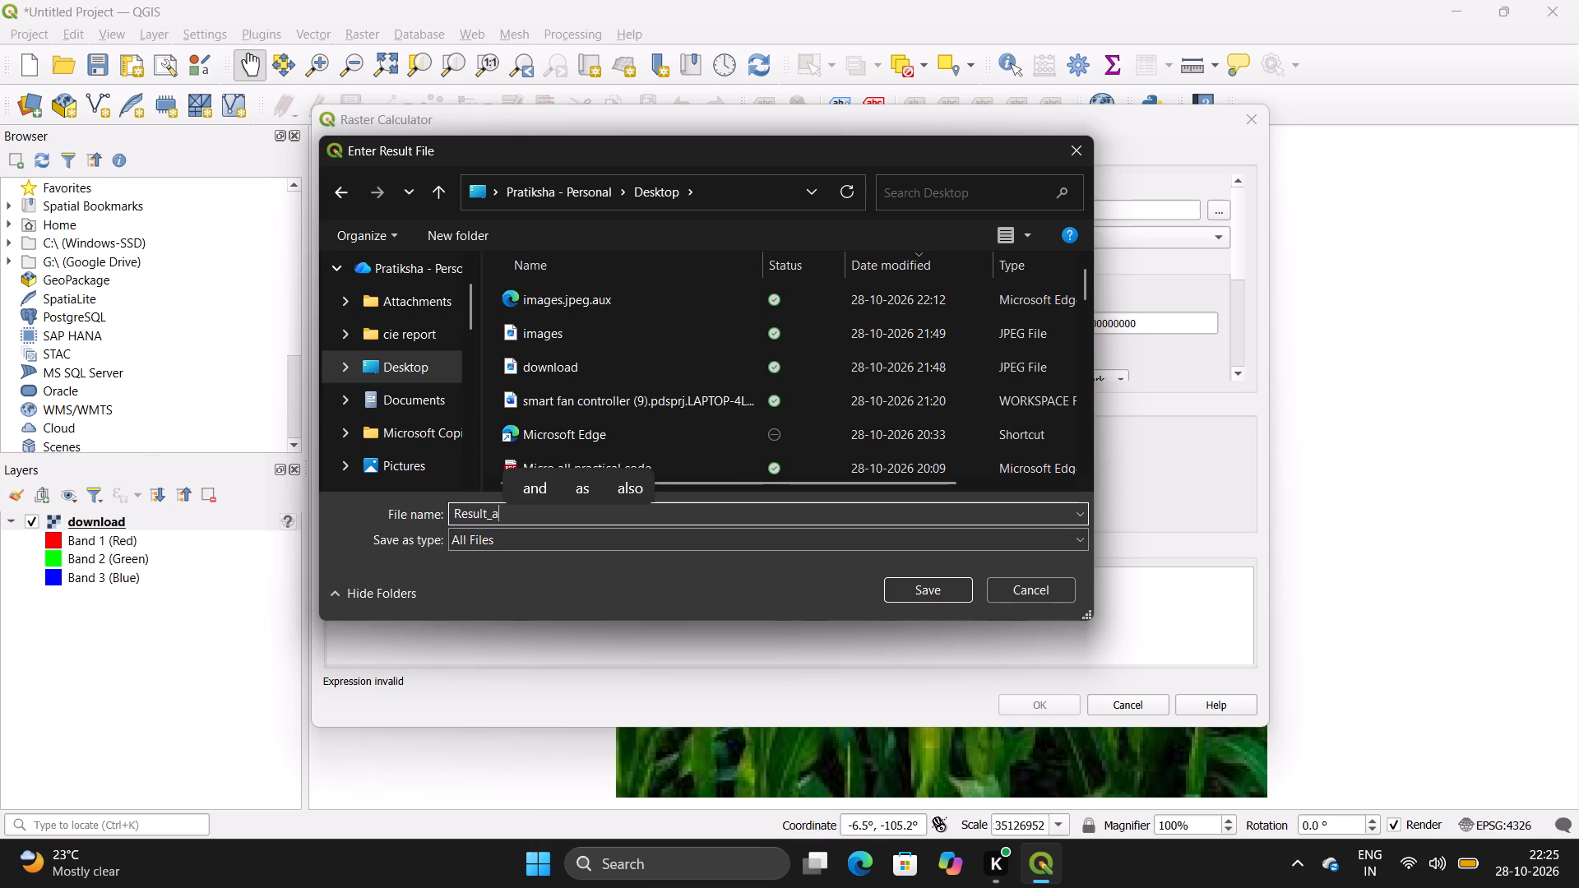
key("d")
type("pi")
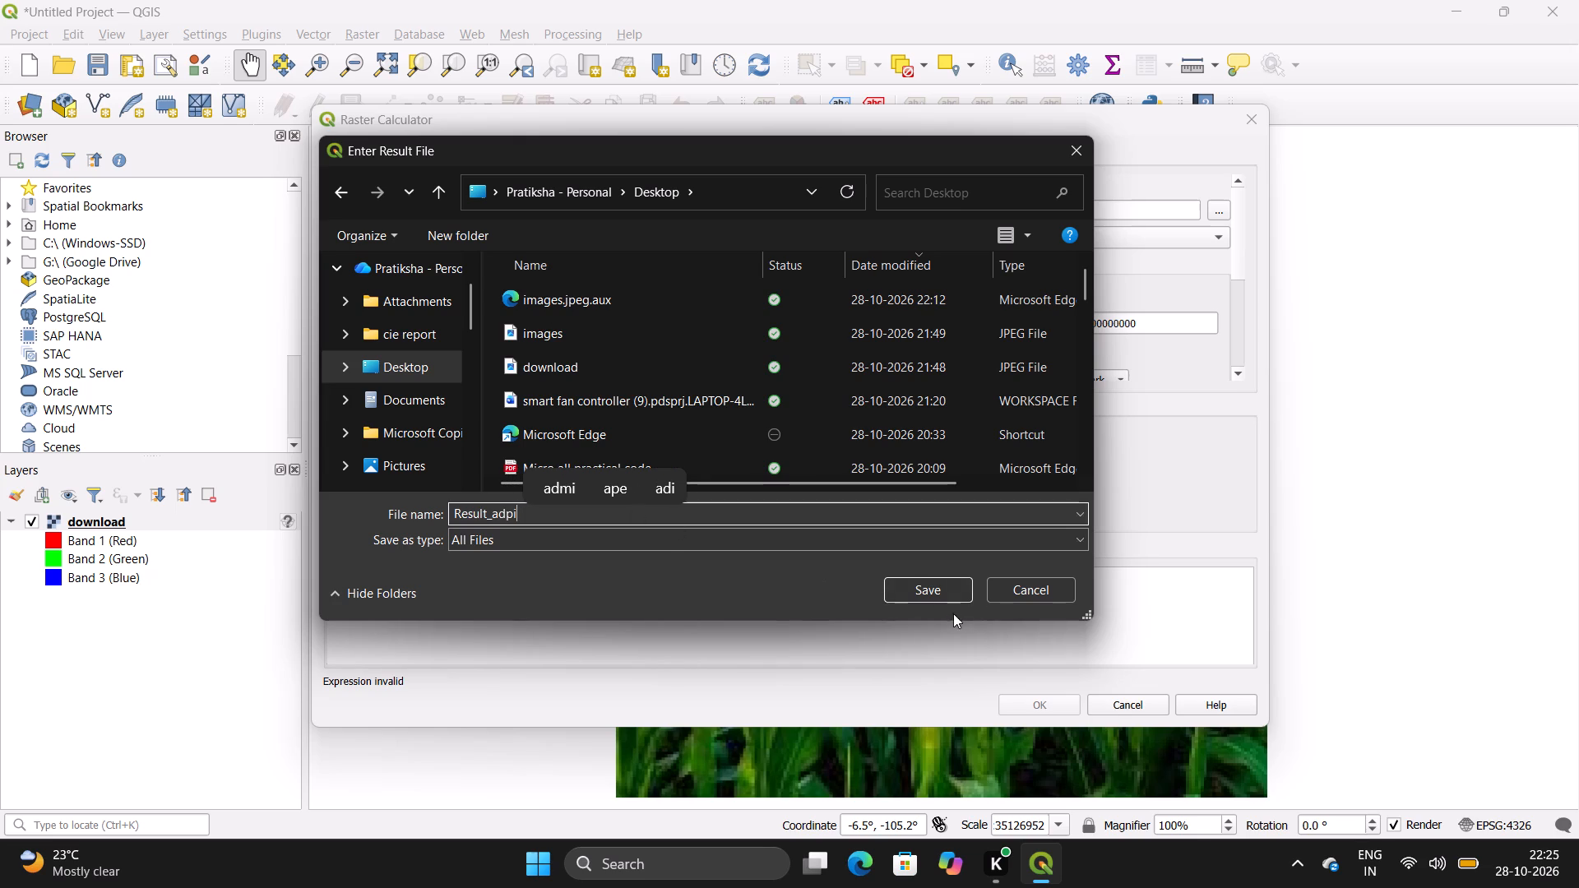
left_click(938, 595)
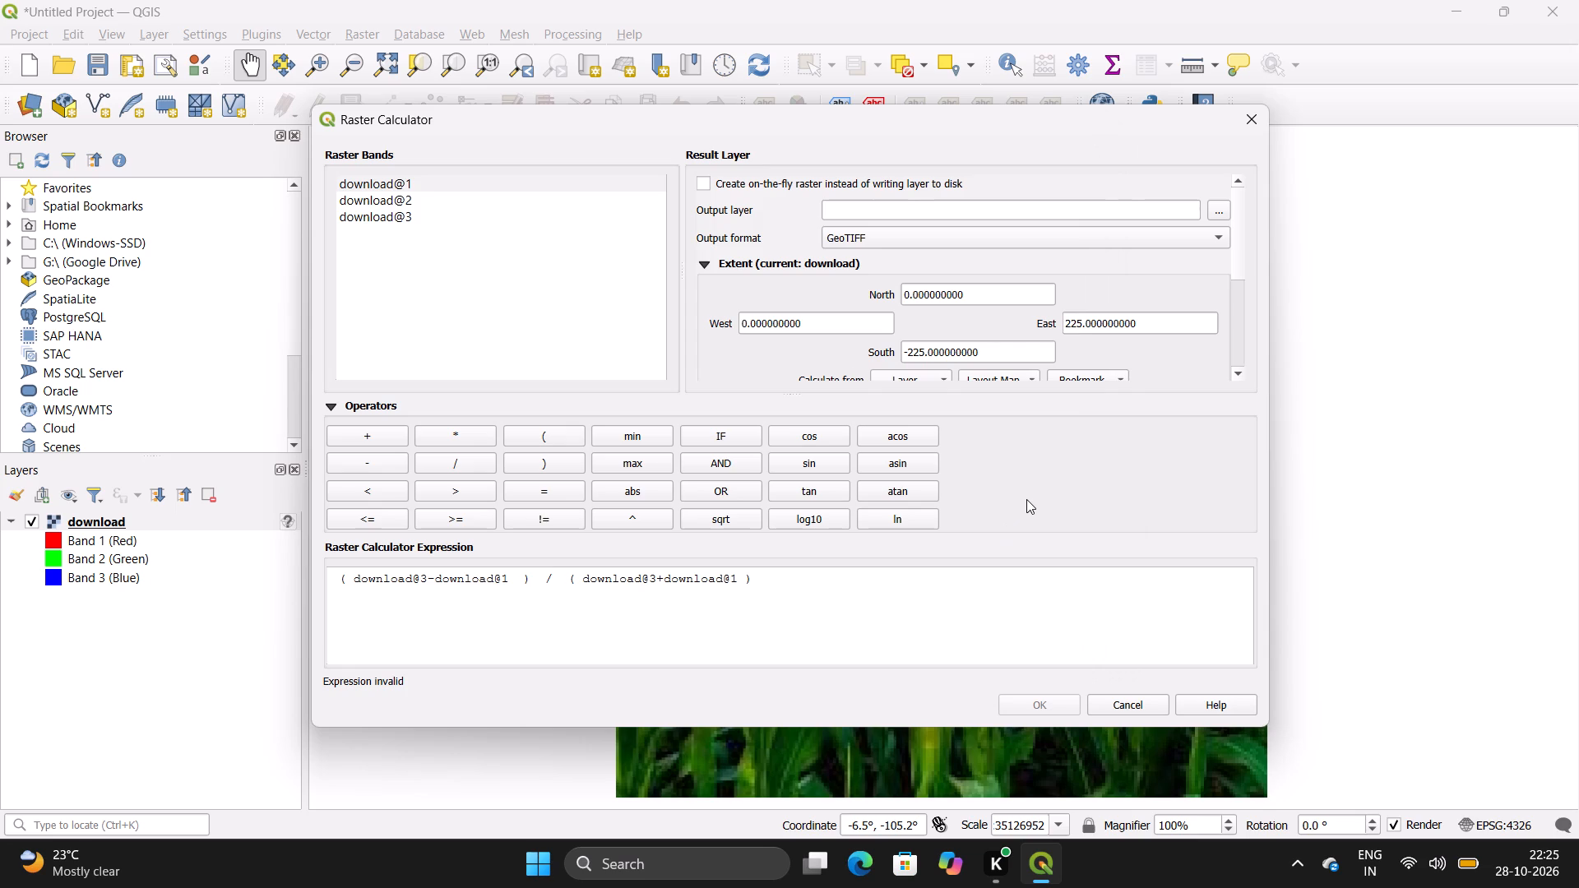
left_click(1032, 719)
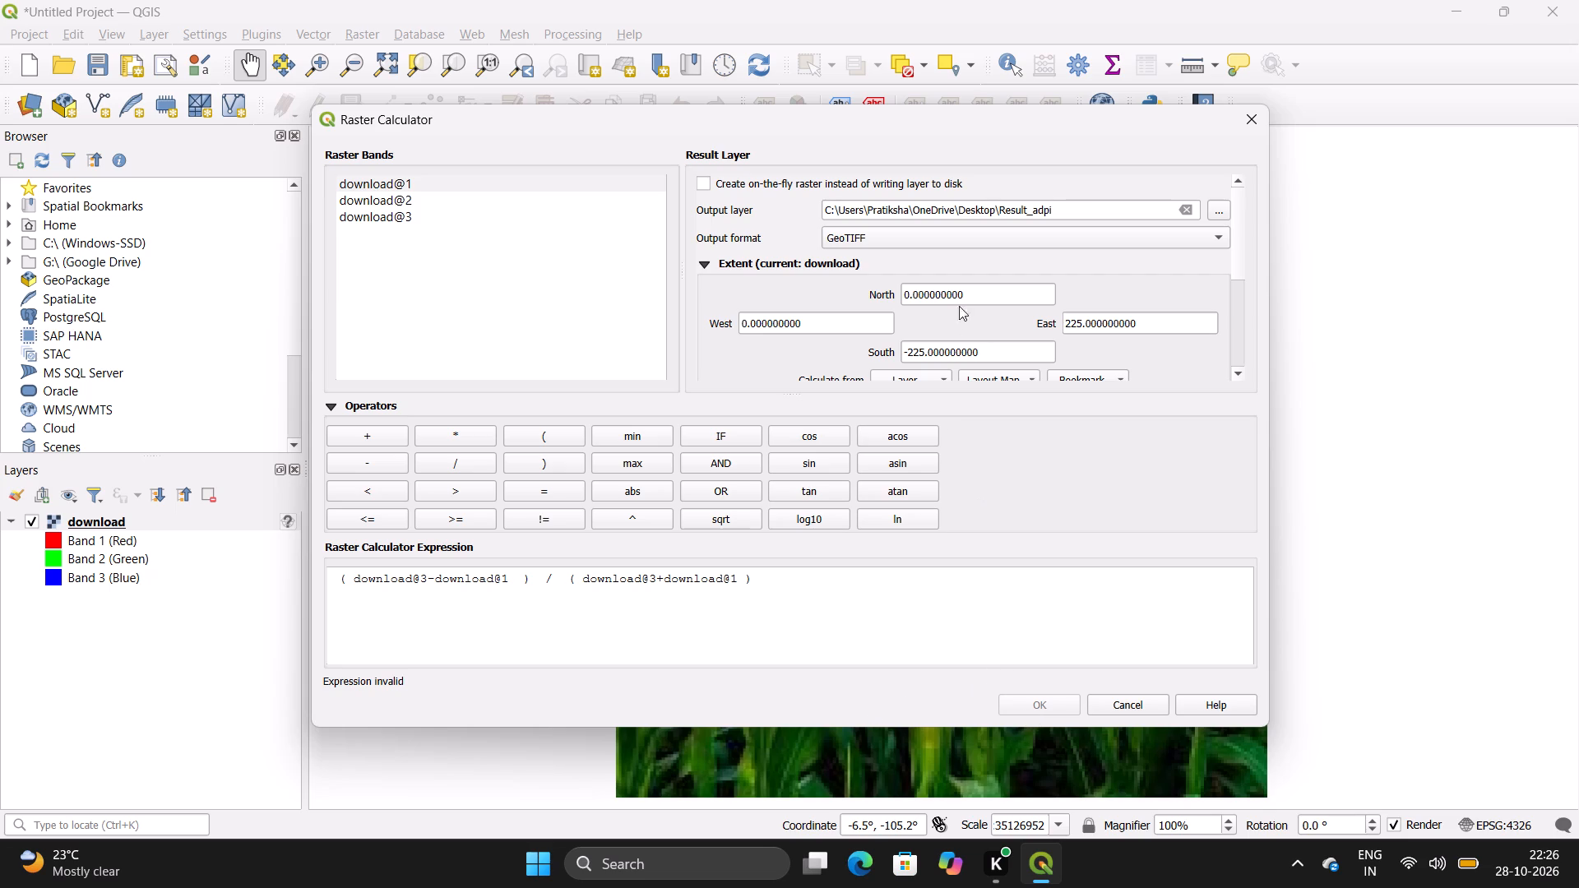
Set the result layer's output CRS to the project CRS, EPSG:4326 - WGS 84.
scroll(961, 303, "down", 2)
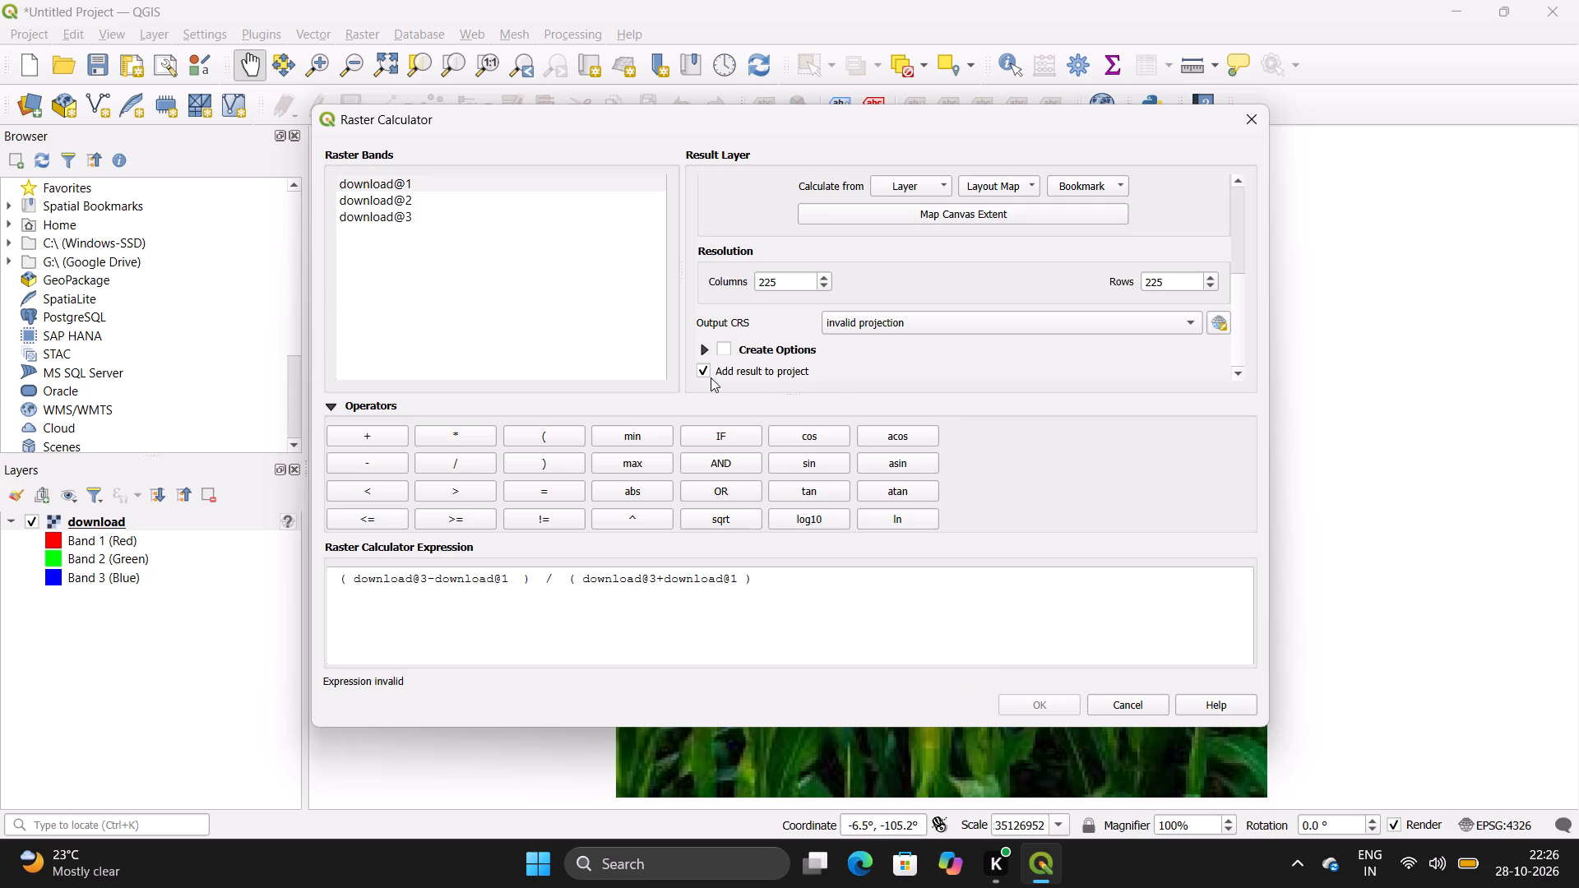
left_click(721, 349)
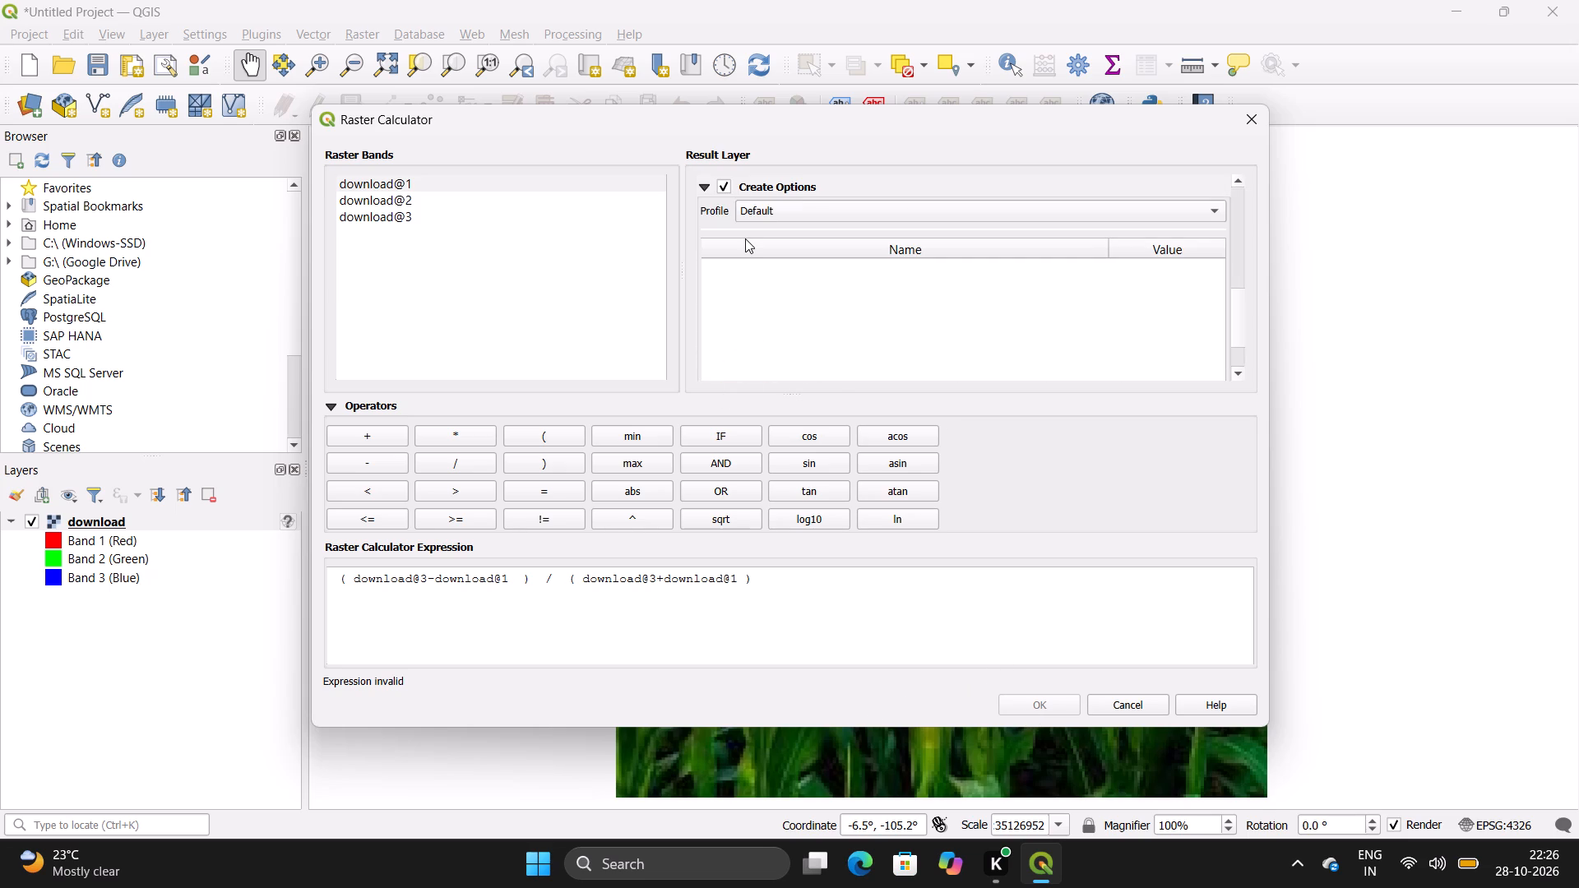
left_click(719, 187)
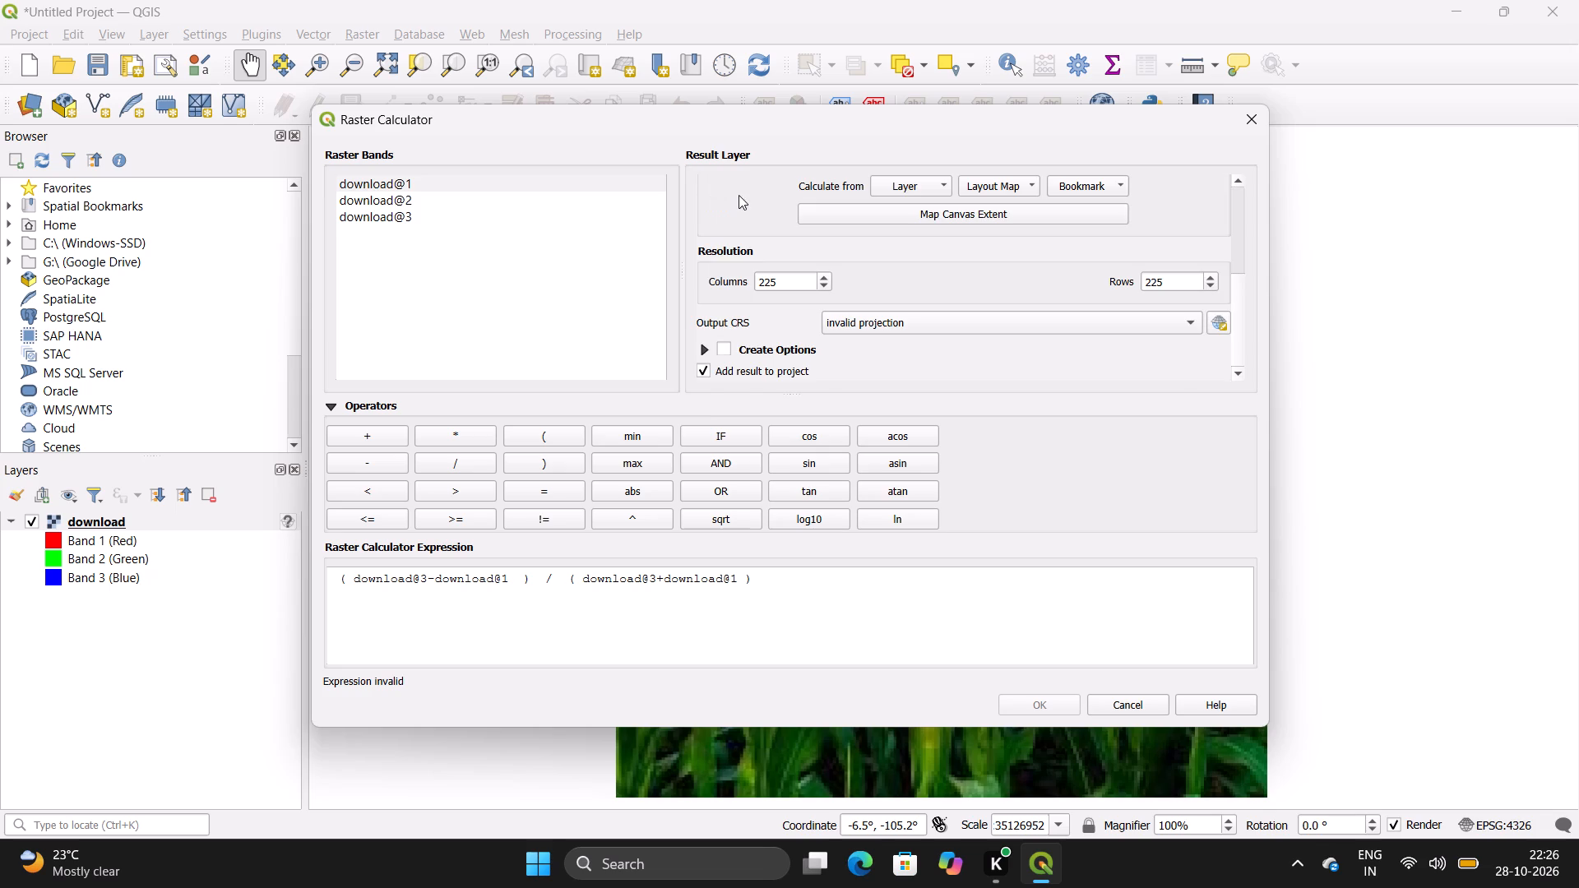
scroll(841, 308, "down", 2)
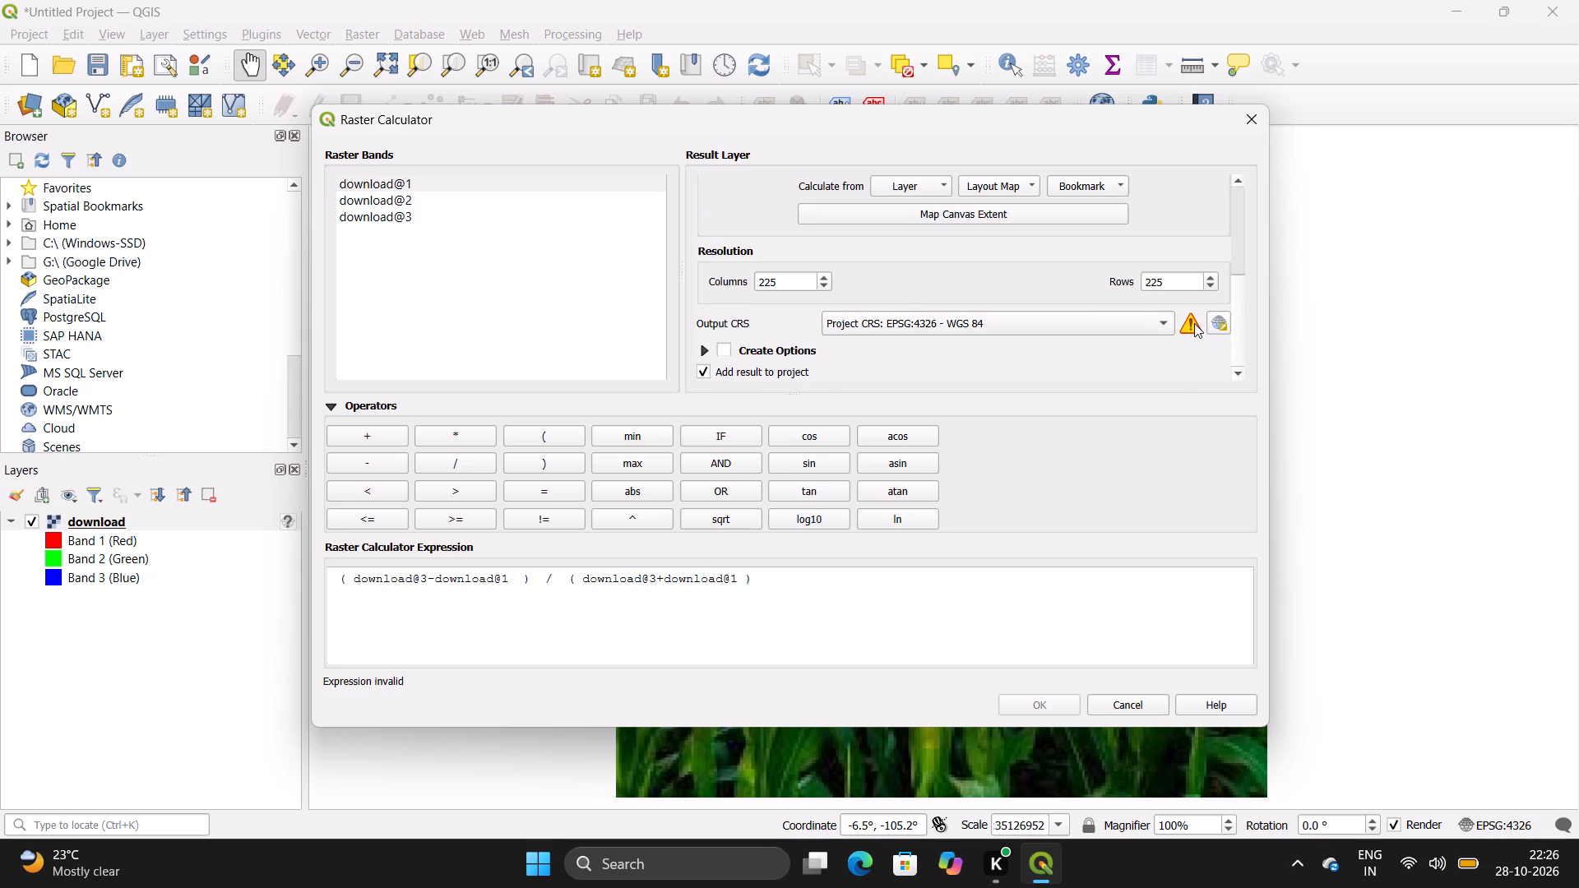
Choose GeoTIFF as the output format for the result layer.
scroll(986, 341, "up", 1)
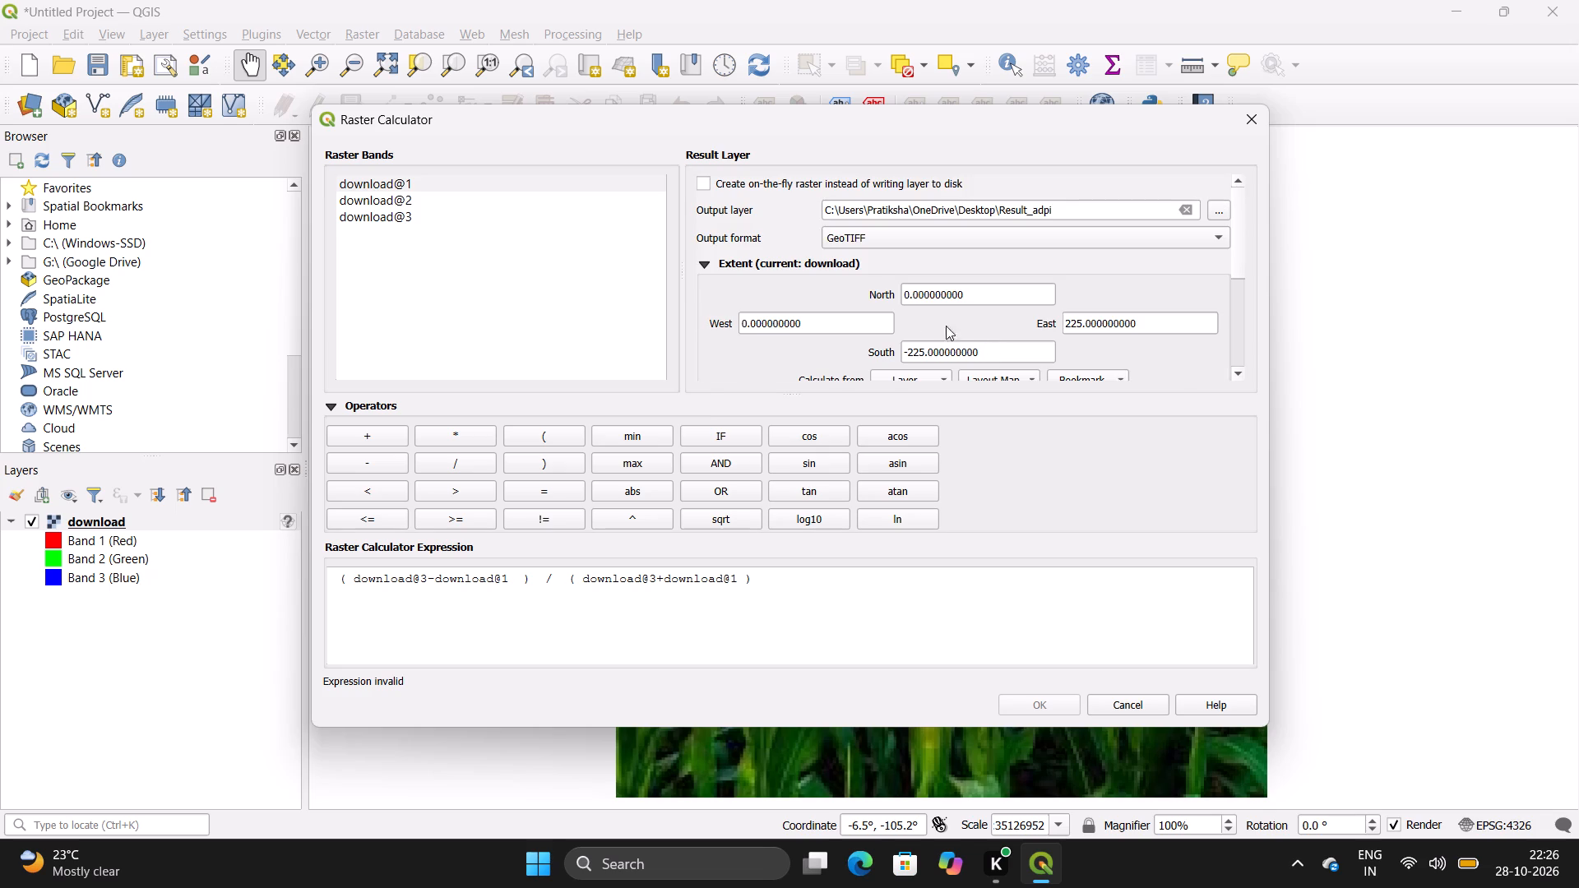
left_click(1223, 229)
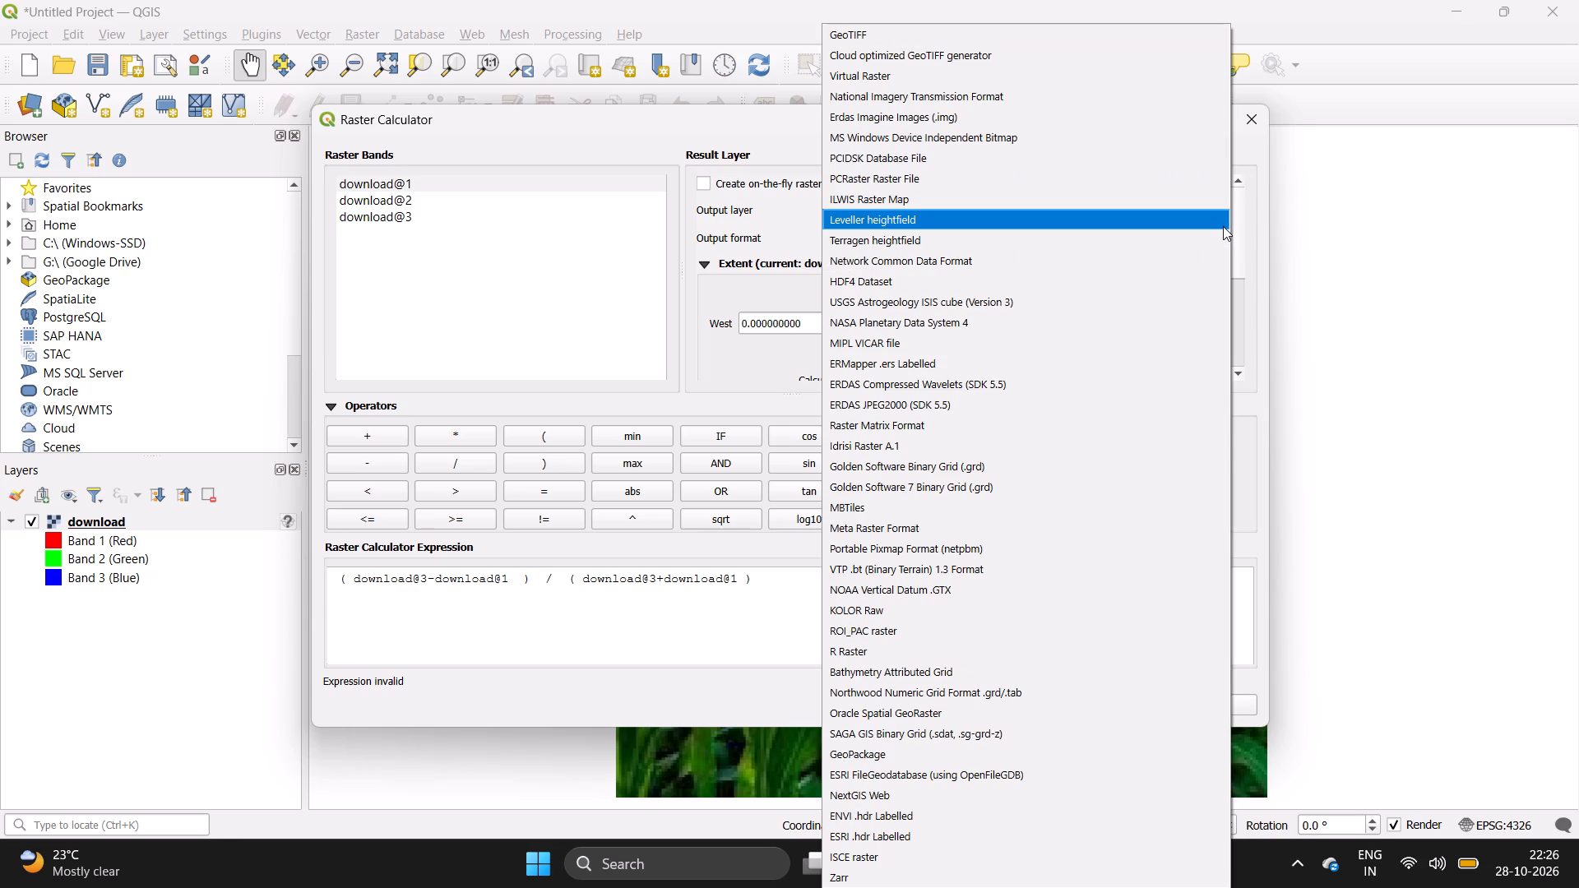
left_click(989, 31)
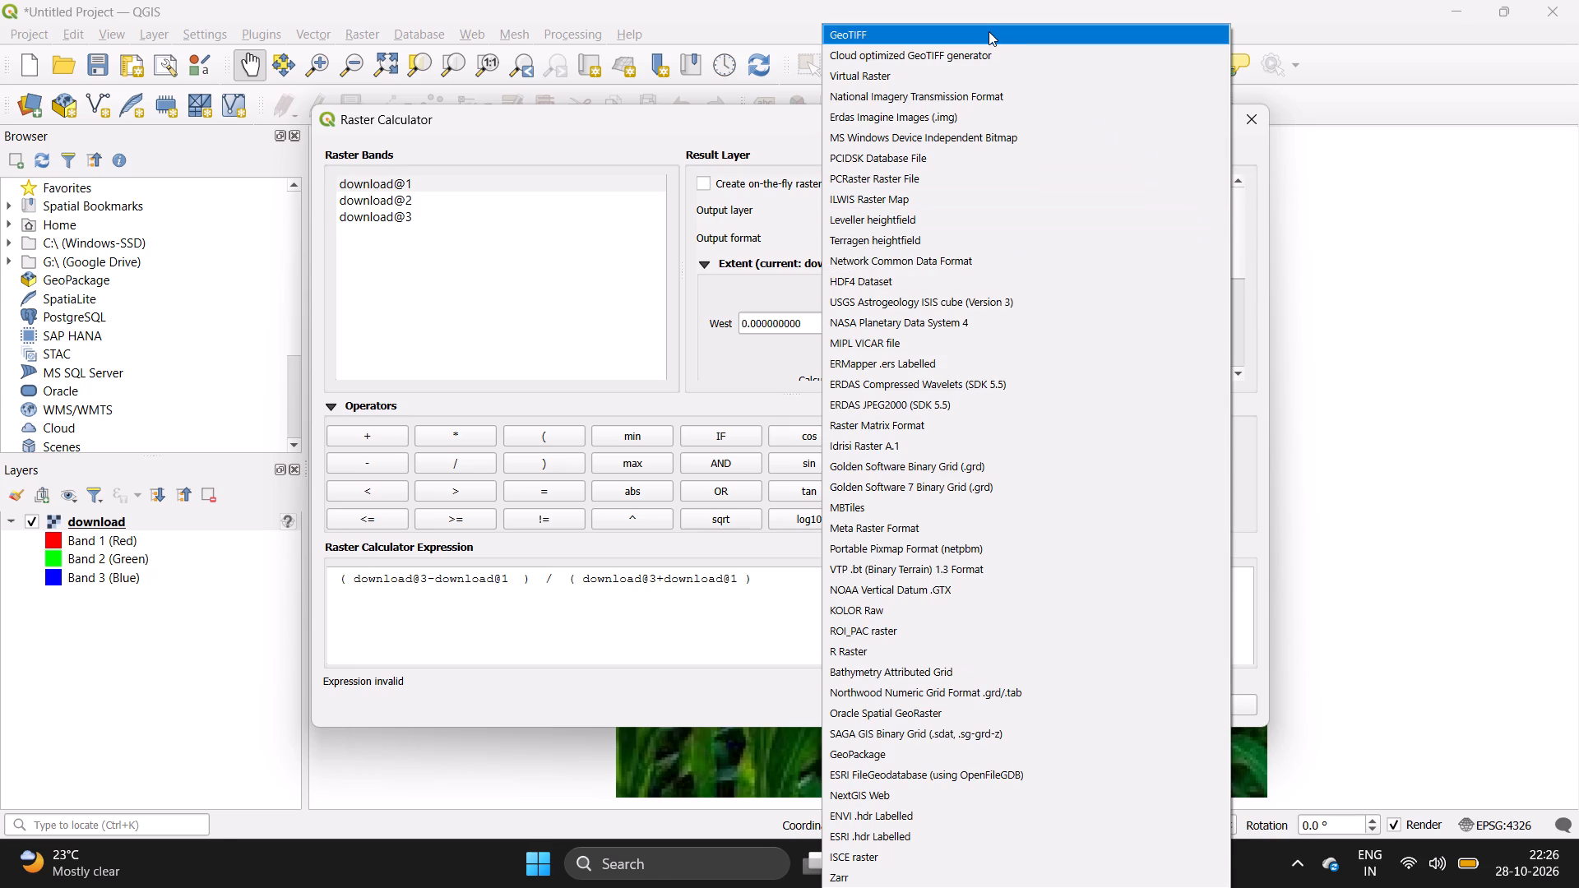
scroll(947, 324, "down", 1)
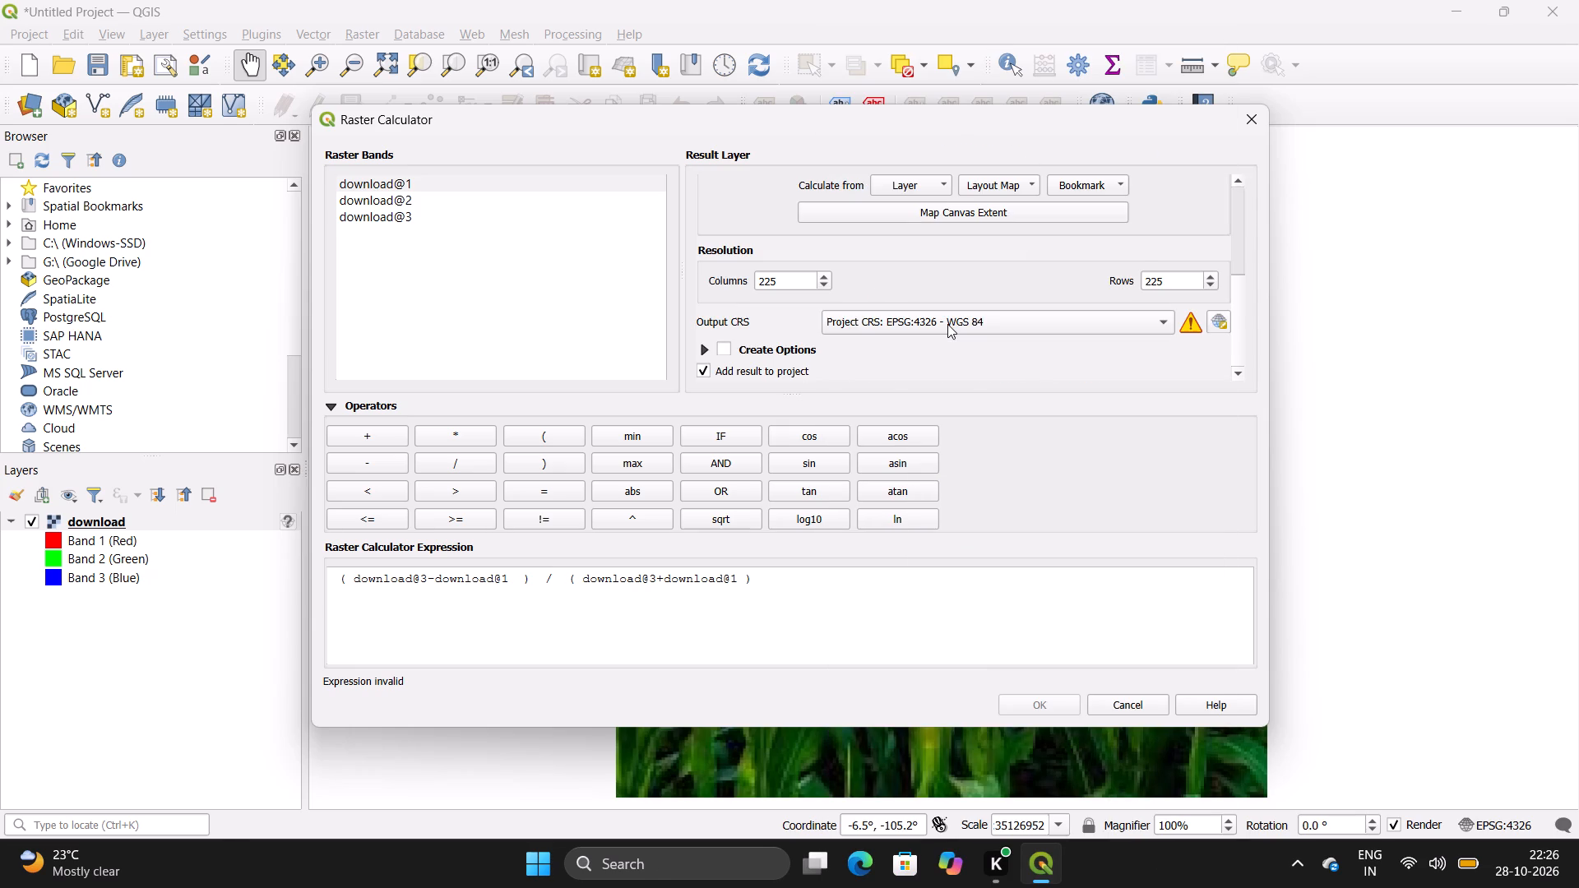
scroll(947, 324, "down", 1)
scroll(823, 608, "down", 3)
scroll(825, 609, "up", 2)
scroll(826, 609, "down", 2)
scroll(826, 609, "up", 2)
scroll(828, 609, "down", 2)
Open the Raster Calculator help page in the browser and examine its dialog illustration and example expression.
left_click(1209, 697)
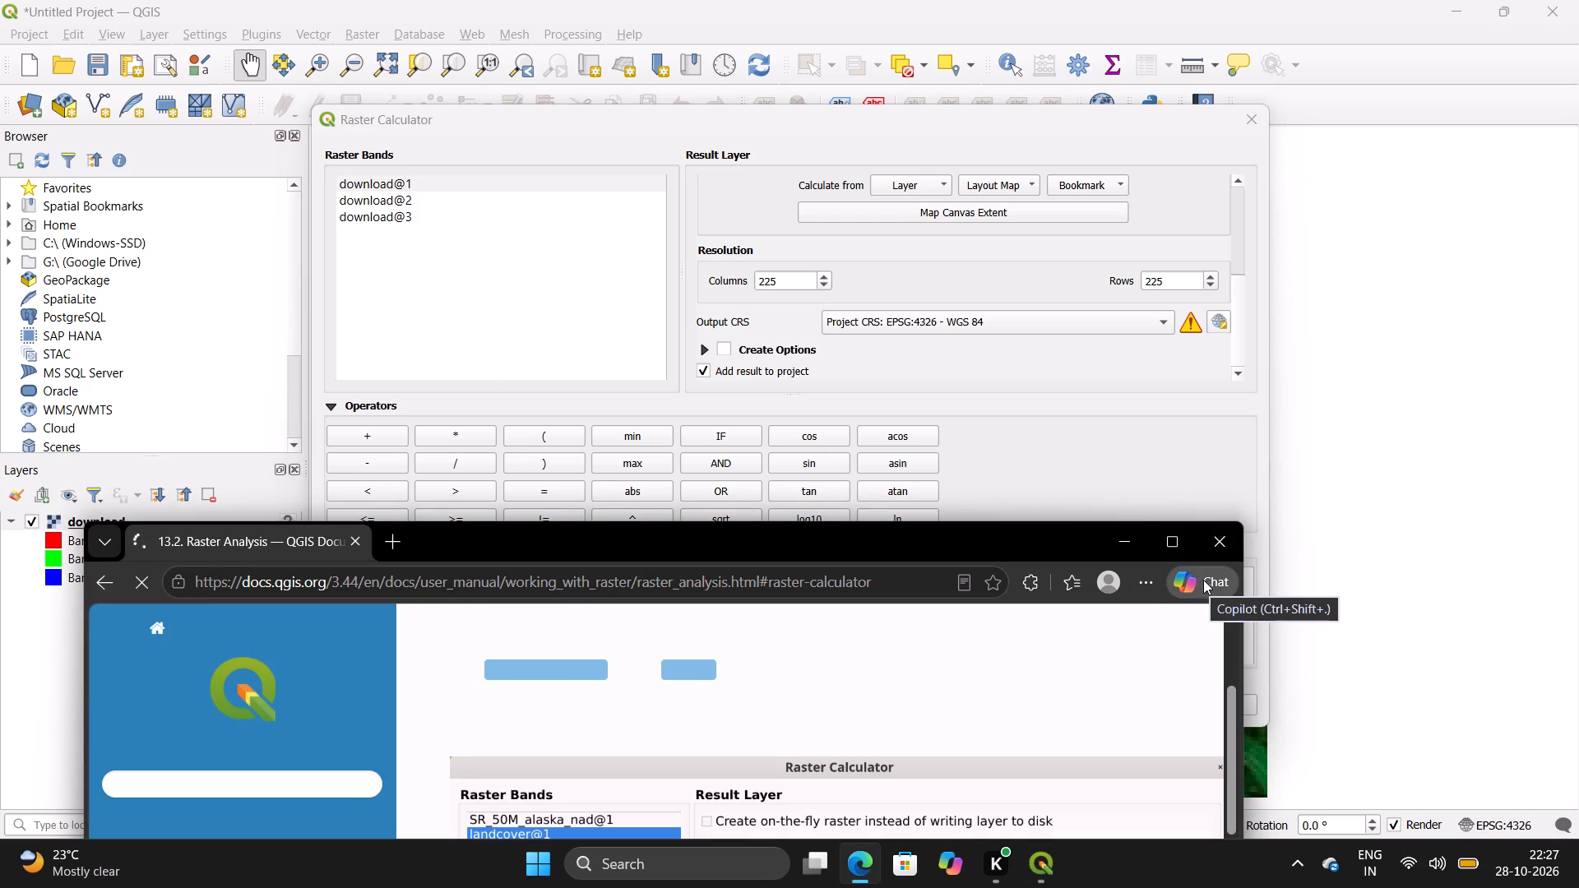
scroll(639, 710, "down", 1)
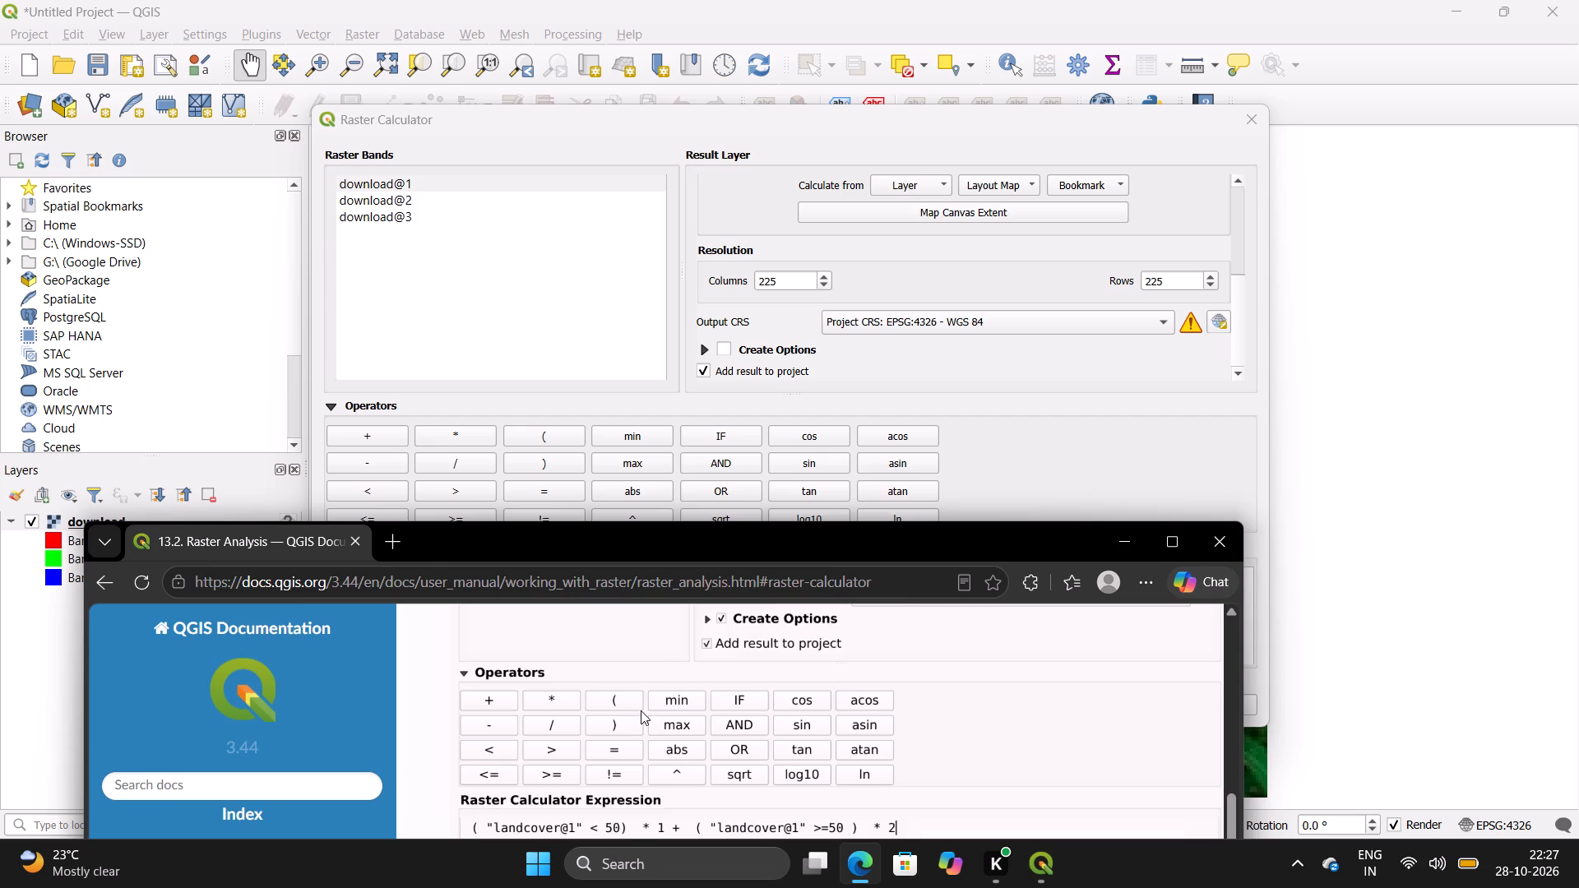
scroll(643, 711, "down", 1)
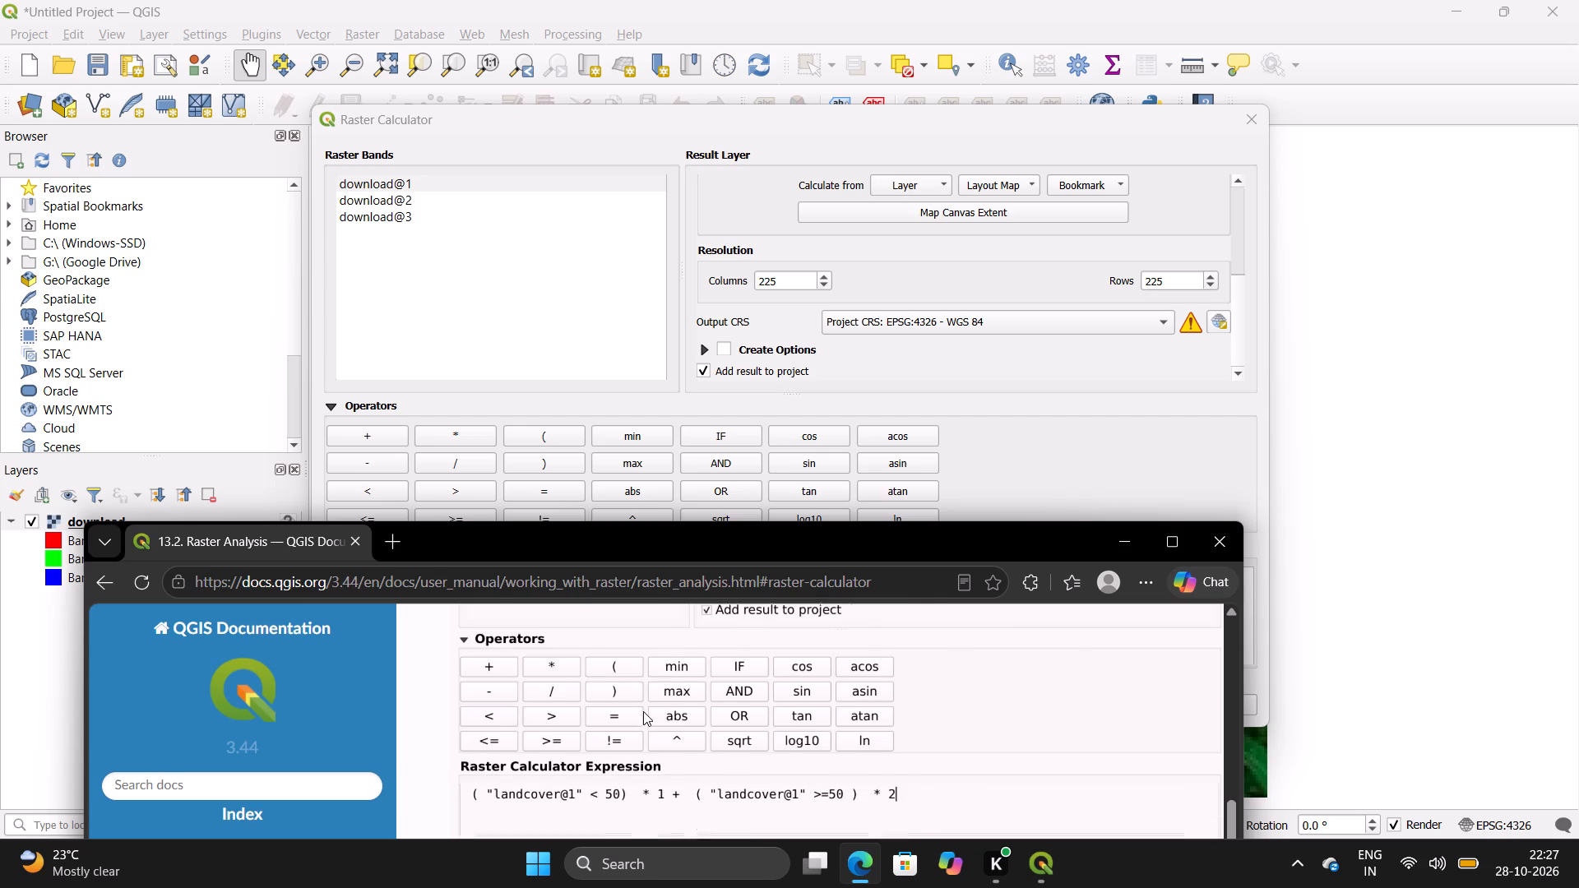
scroll(644, 711, "up", 2)
scroll(644, 711, "down", 1)
scroll(644, 711, "up", 1)
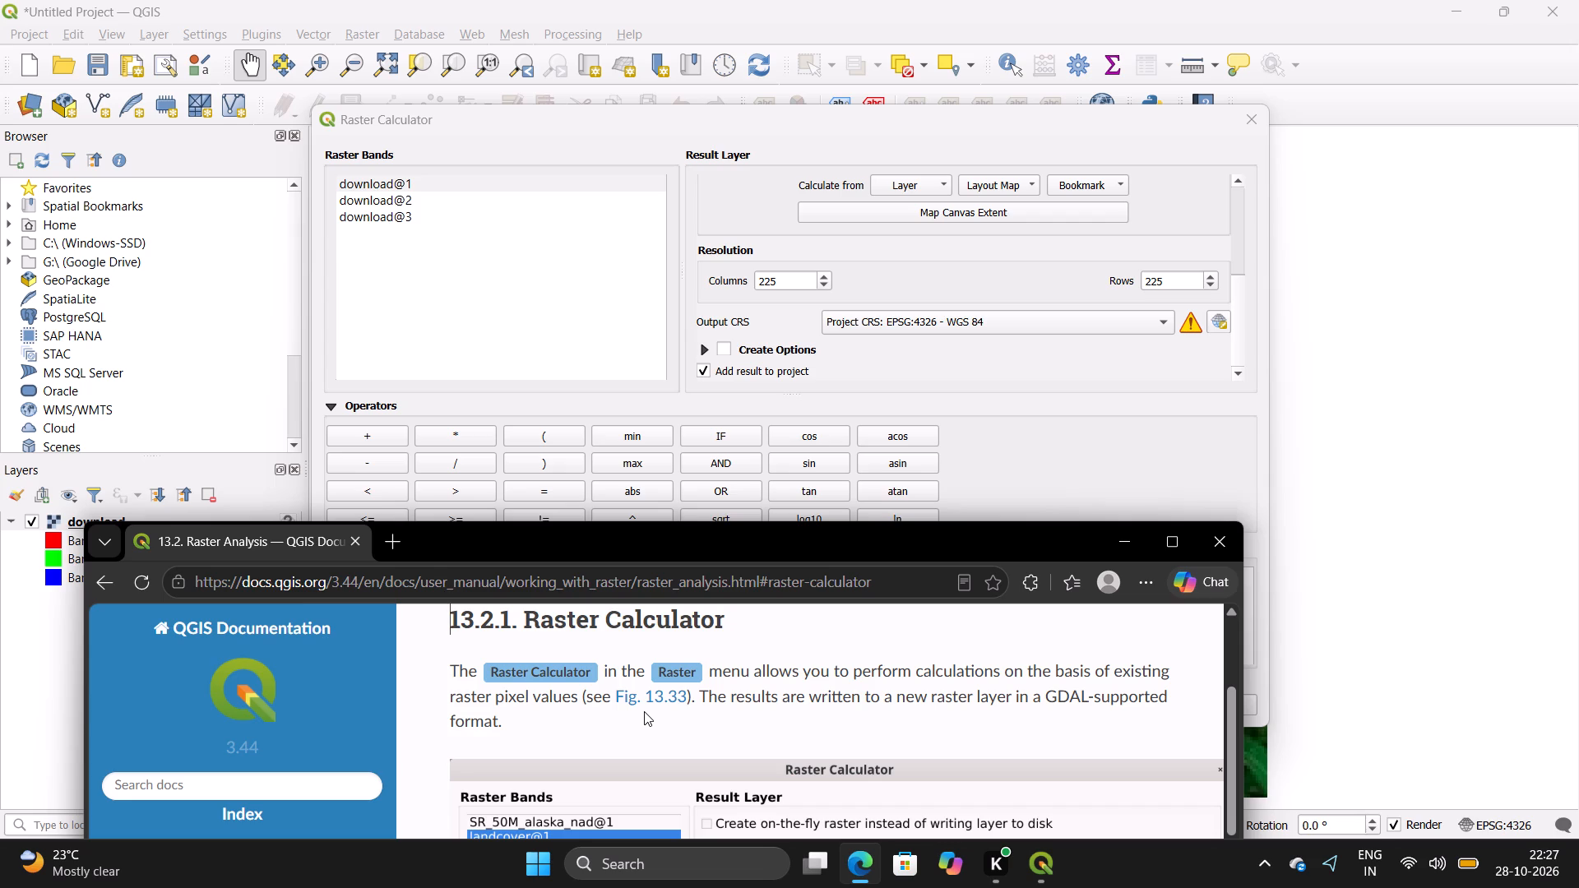
Examine the Raster Calculator help page's dialog illustration, including its output settings, operators and example expression.
scroll(653, 711, "down", 1)
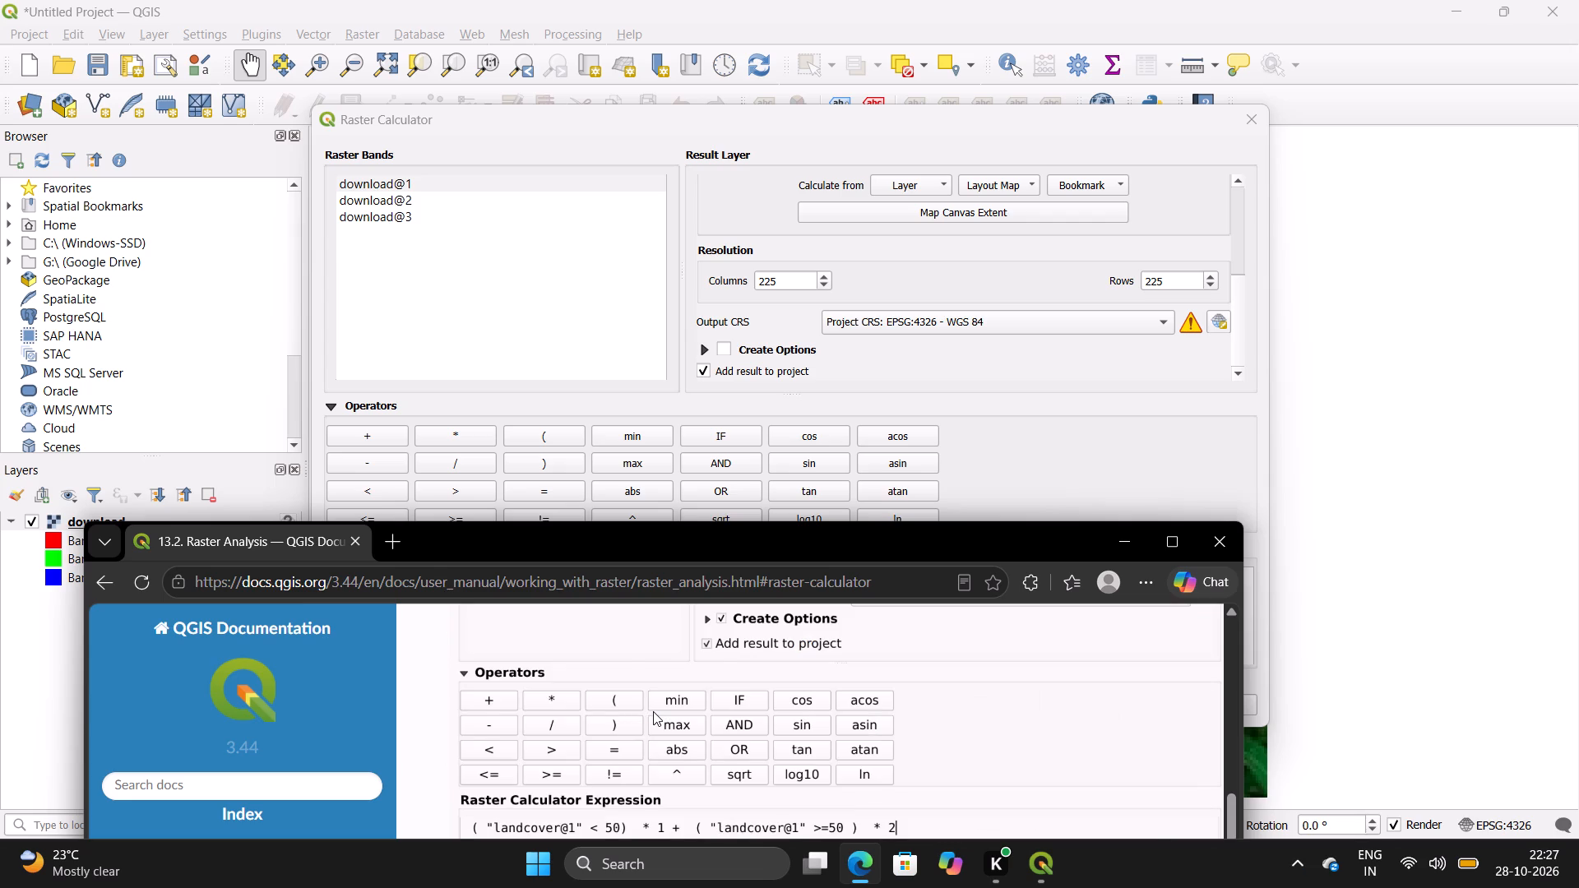
scroll(653, 711, "up", 1)
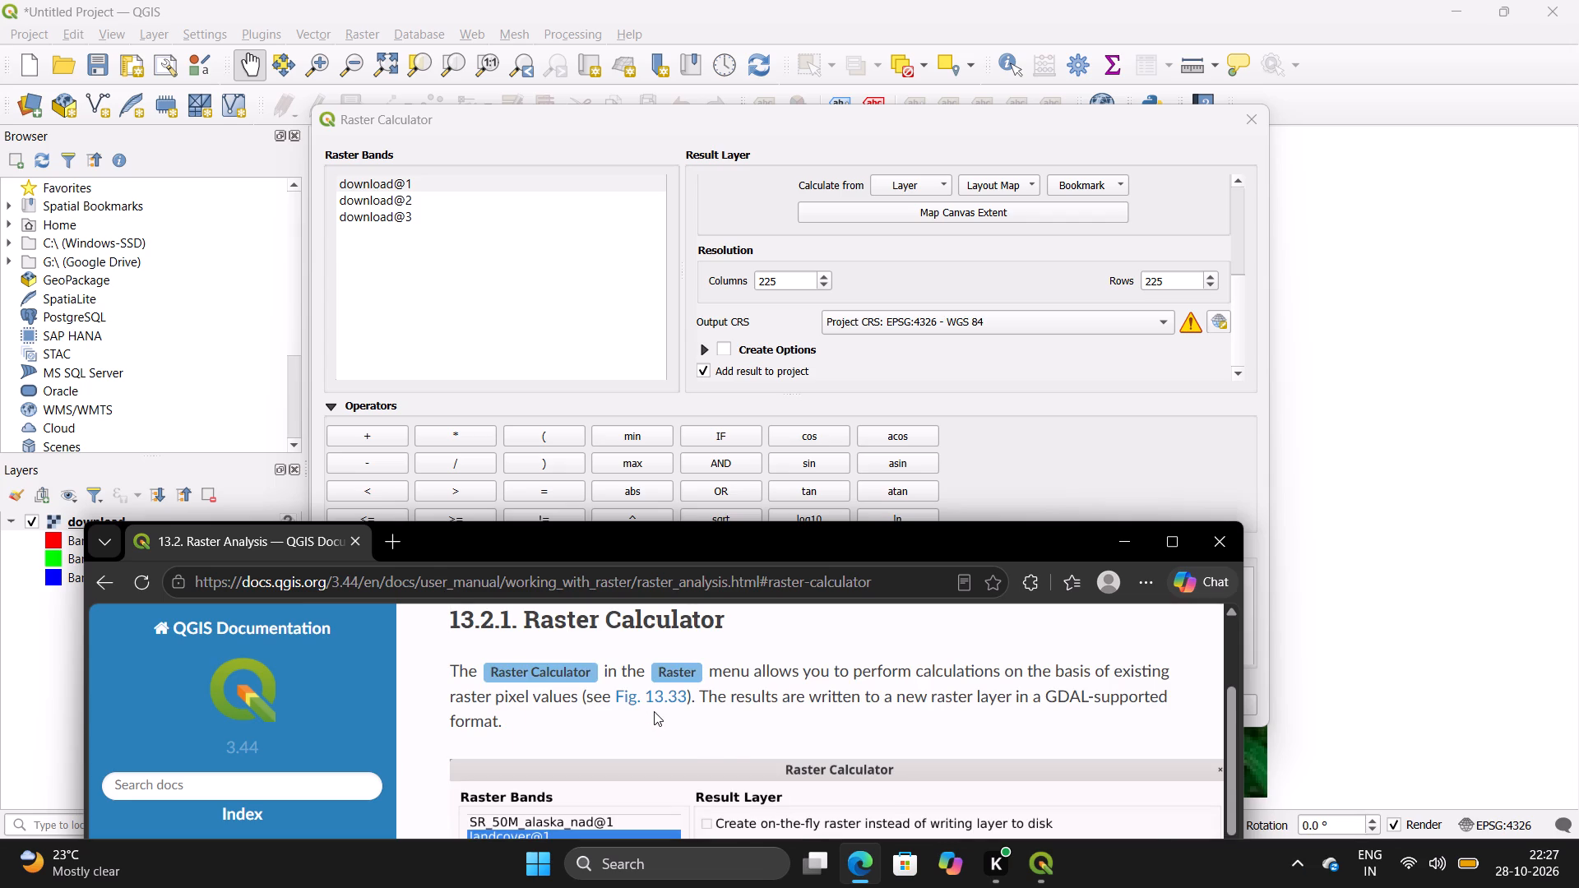
scroll(654, 711, "down", 3)
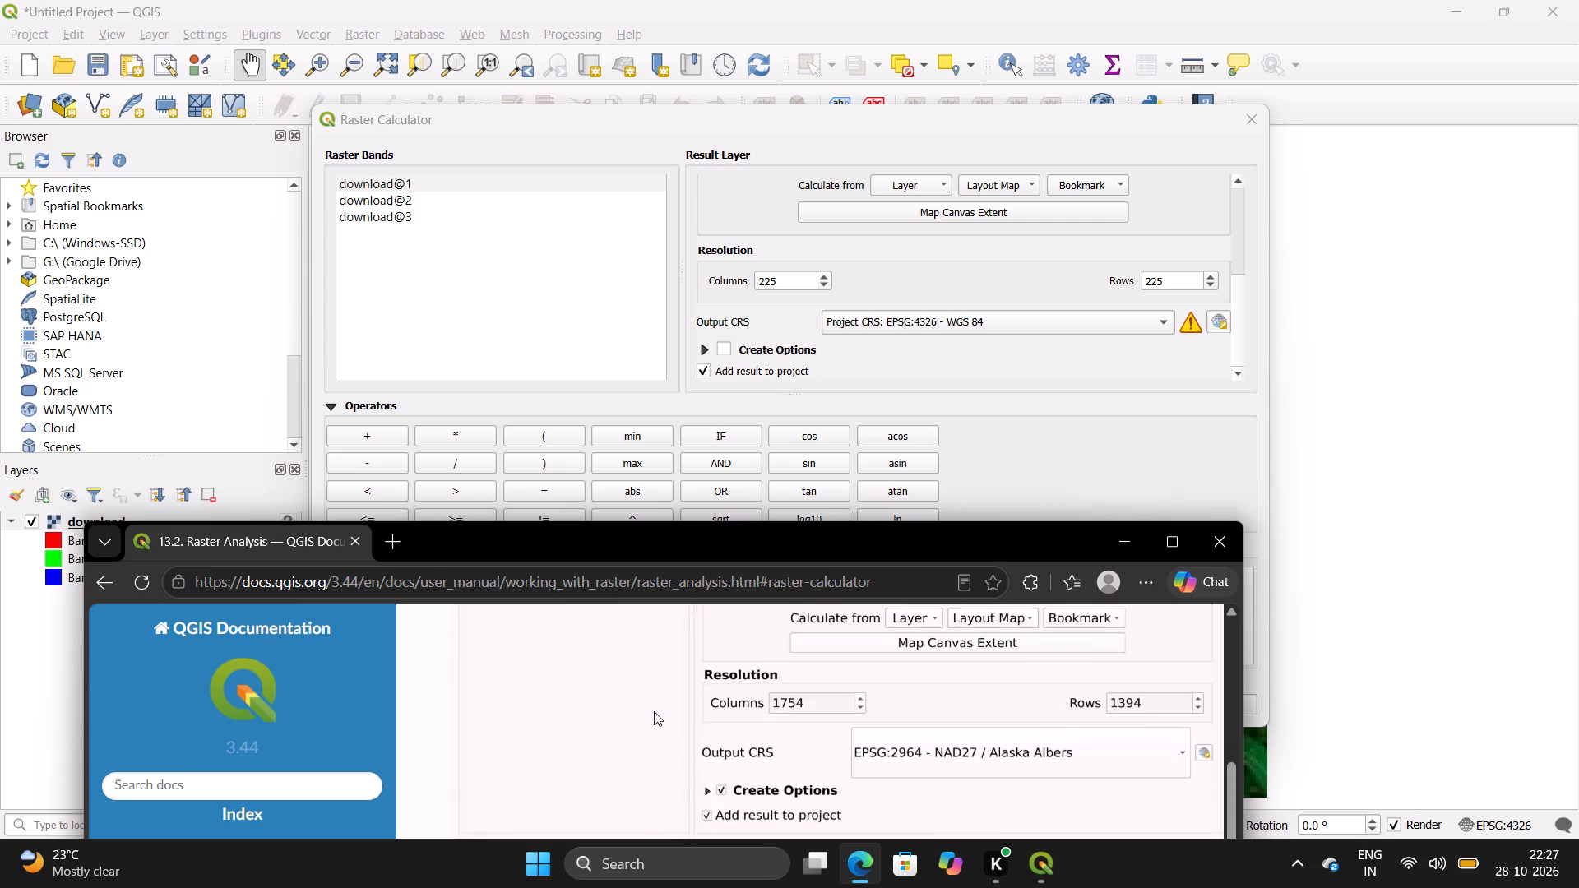
scroll(654, 711, "down", 3)
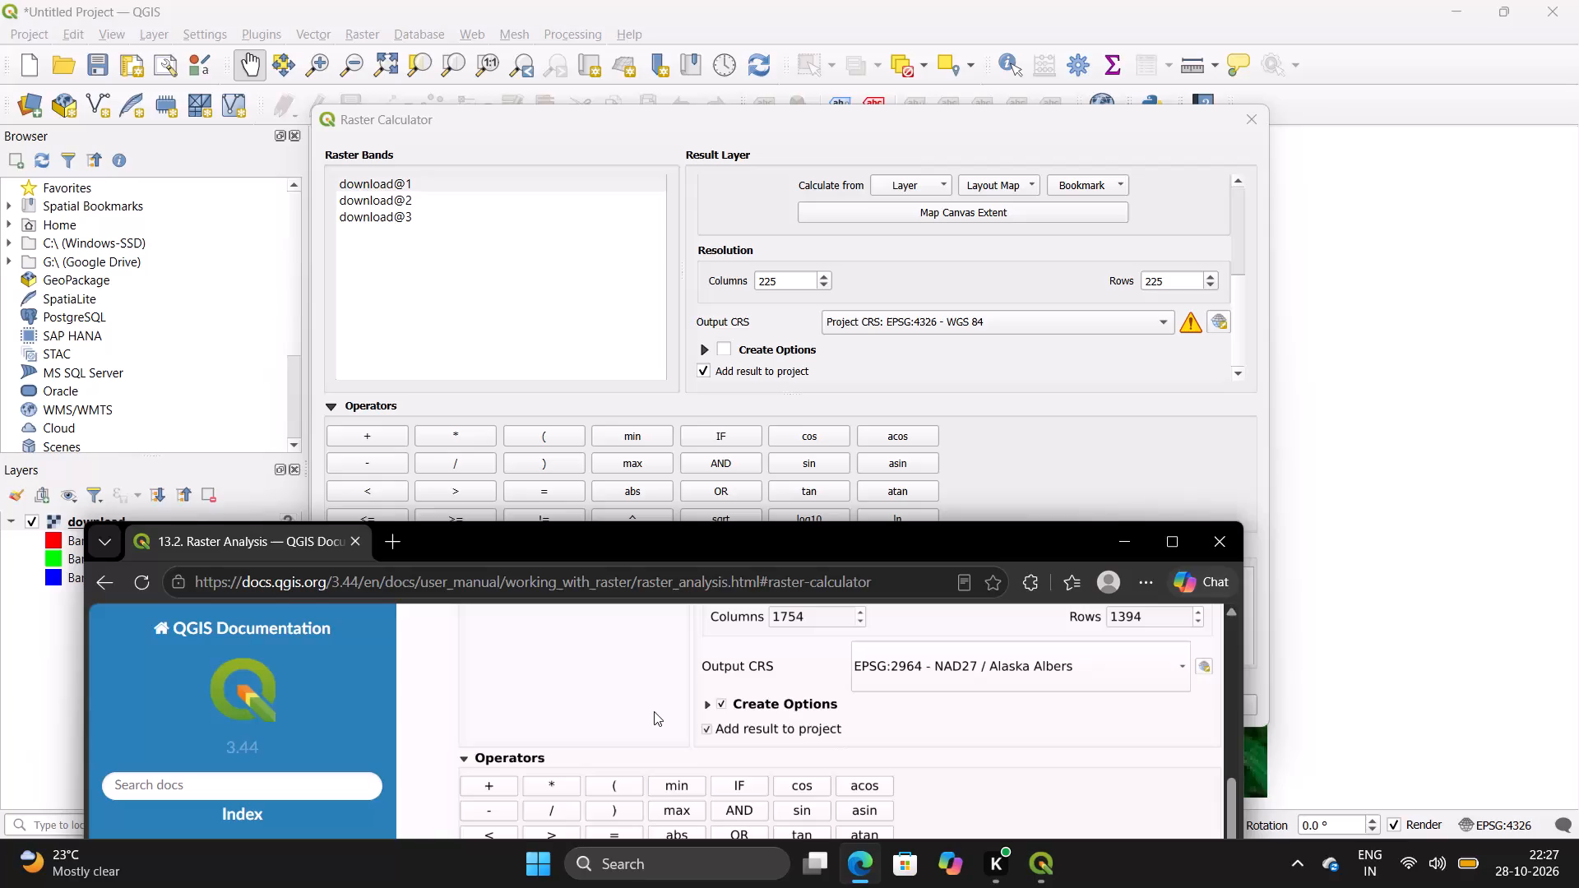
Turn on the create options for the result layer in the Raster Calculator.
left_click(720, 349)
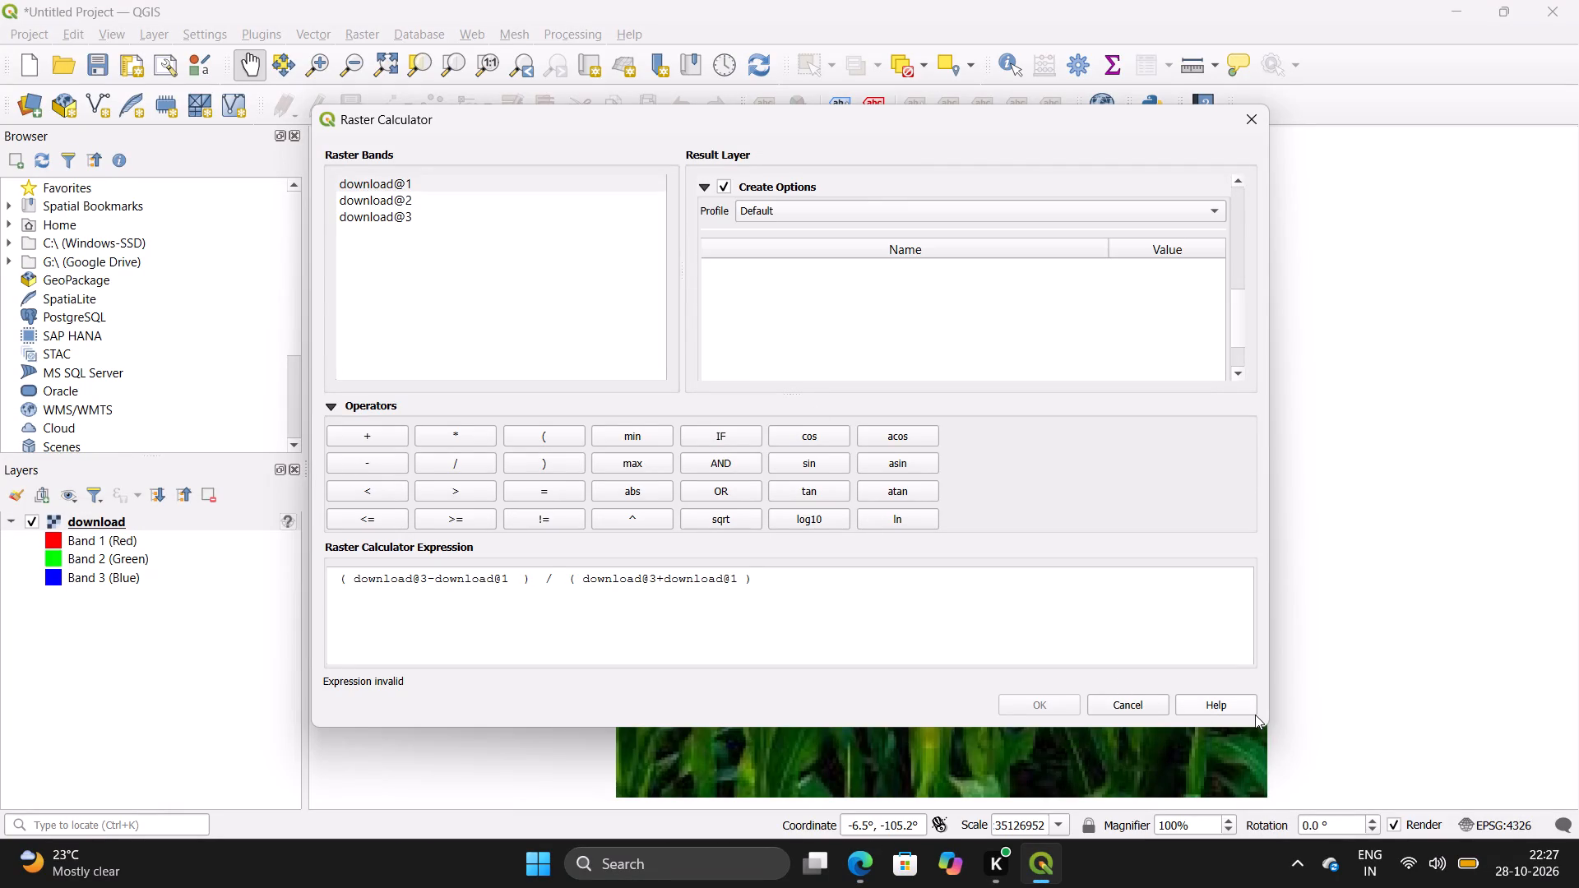
Reopen the Raster Calculator help page, read on to the mask expression example, and close the browser.
left_click(1202, 705)
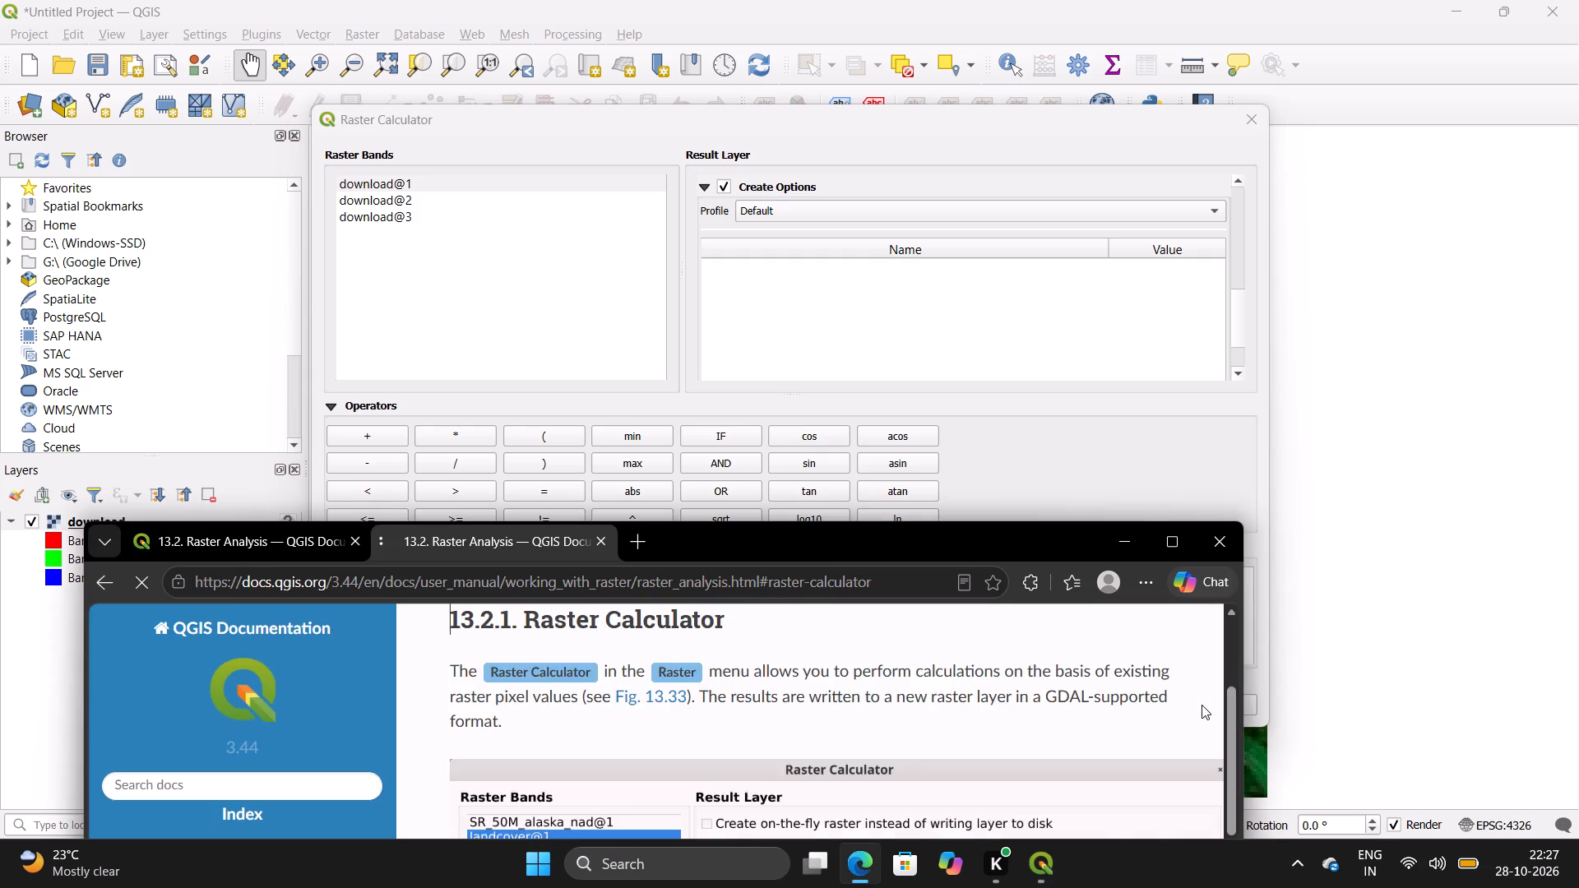
scroll(1092, 705, "down", 1)
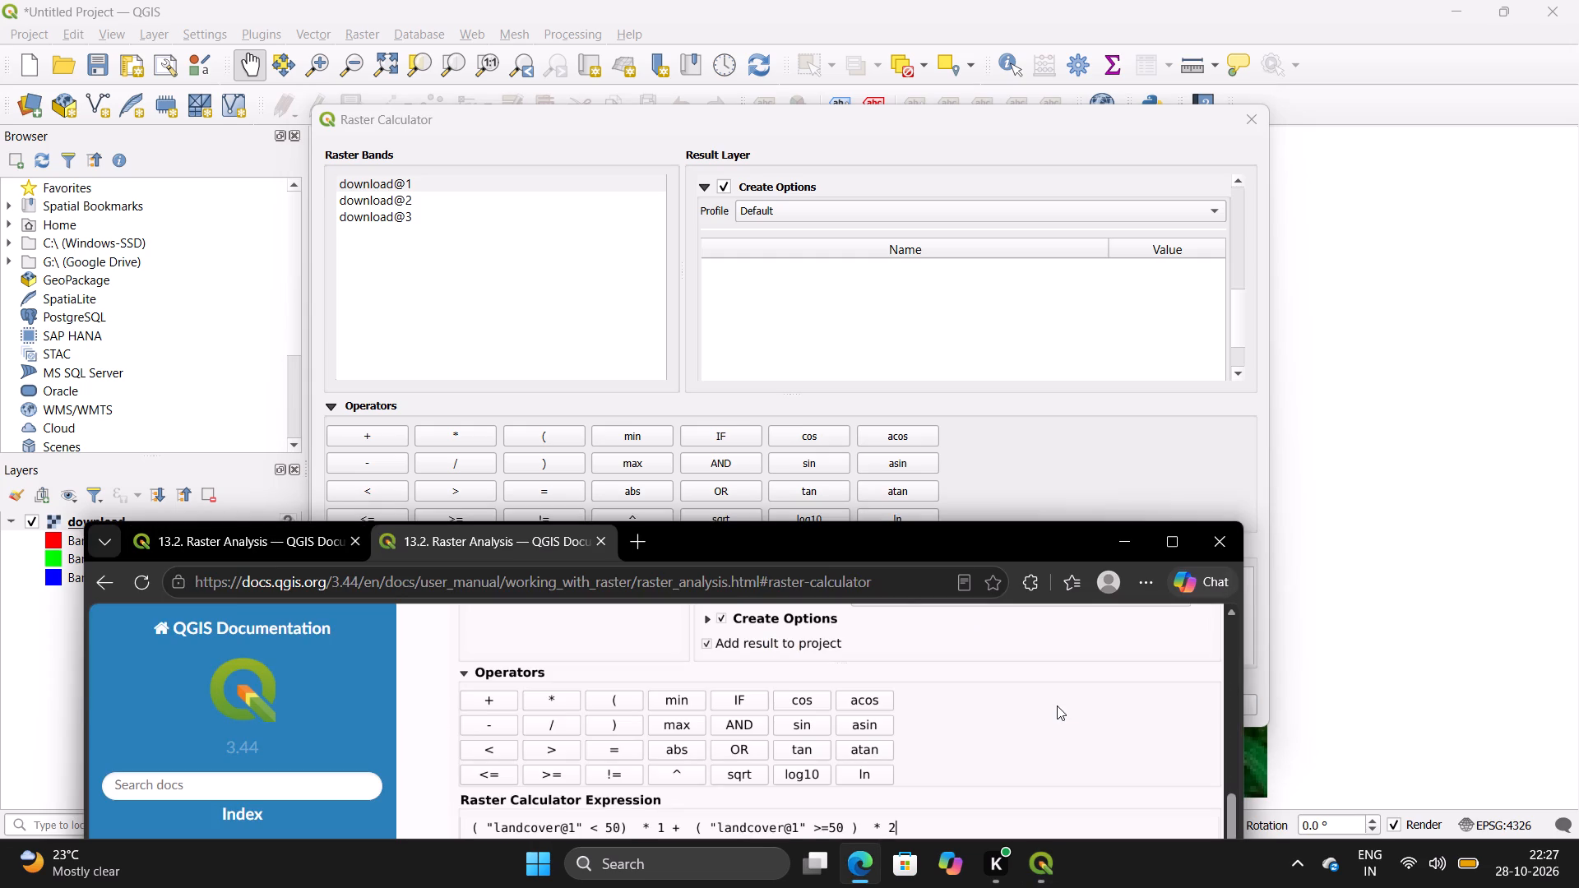
scroll(1057, 705, "down", 1)
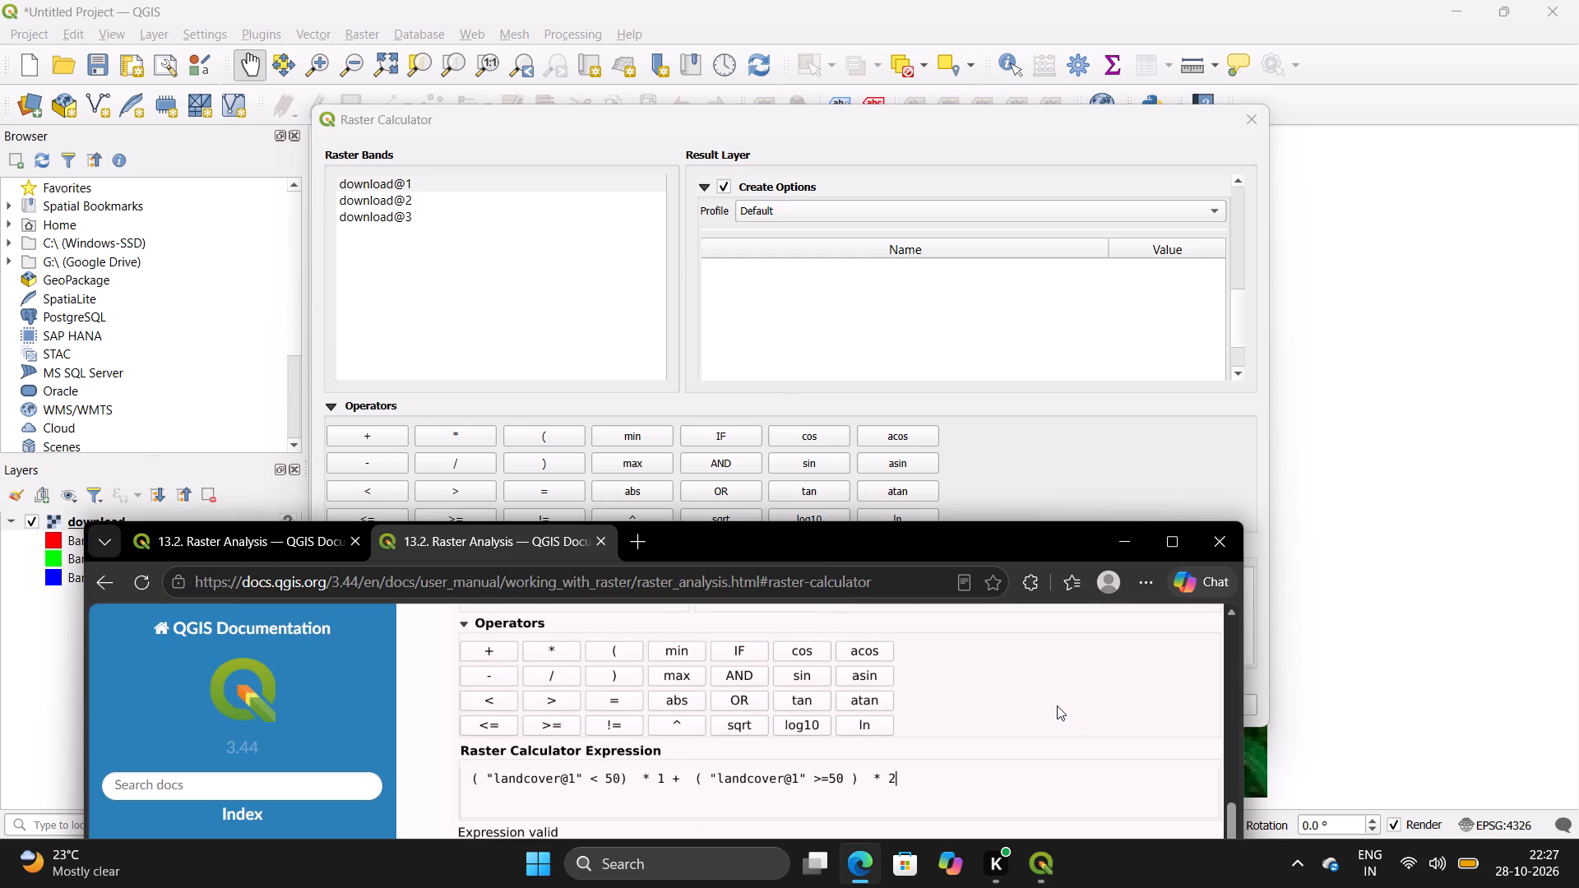
scroll(1057, 705, "down", 4)
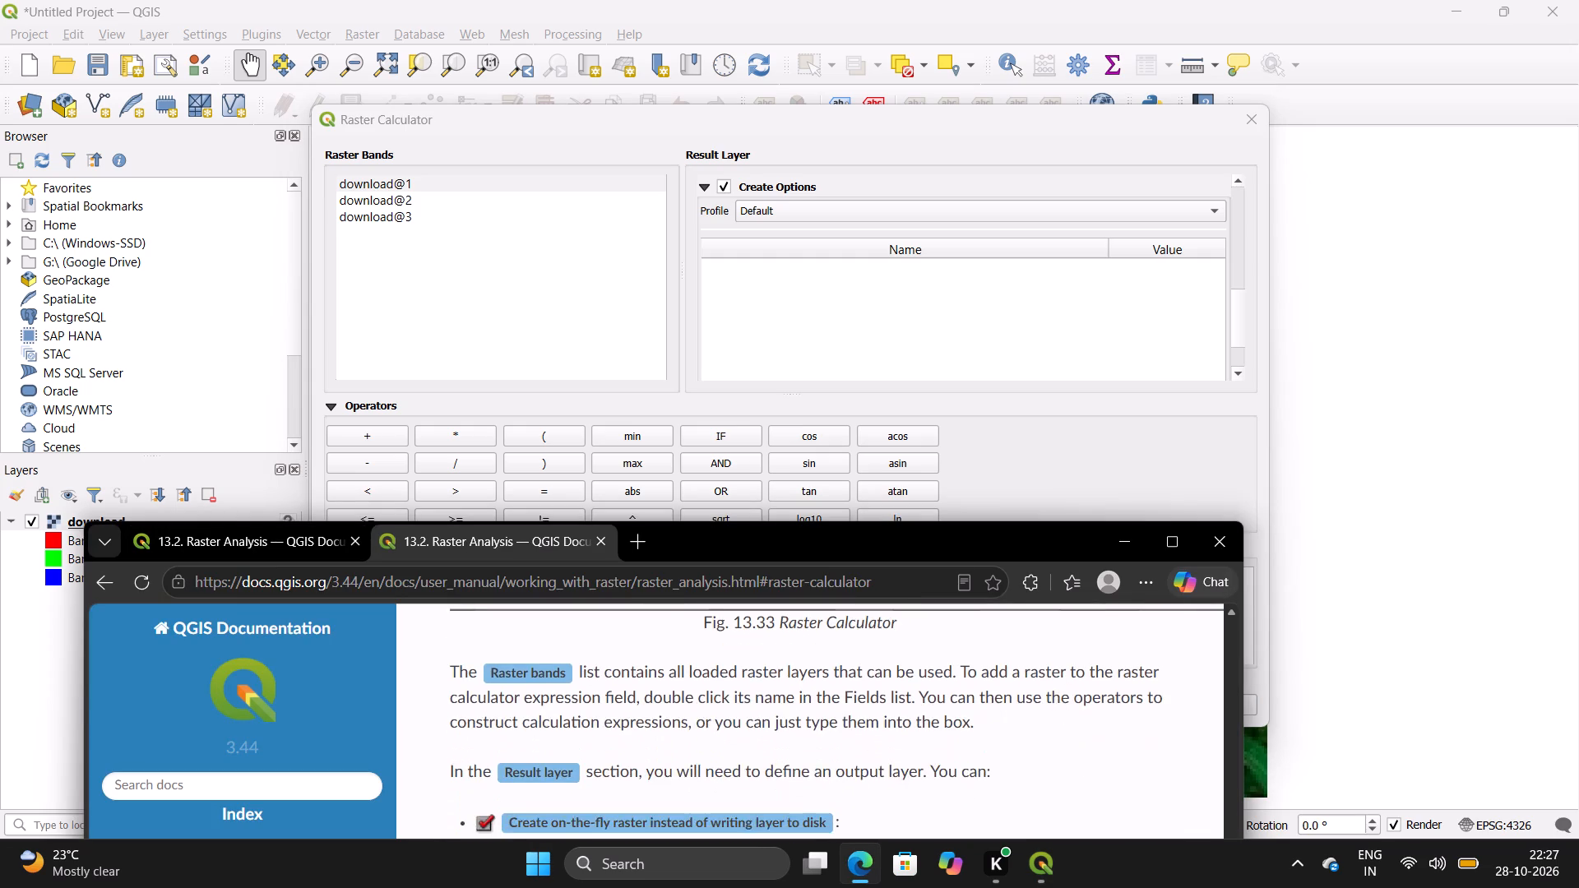
scroll(1057, 705, "down", 7)
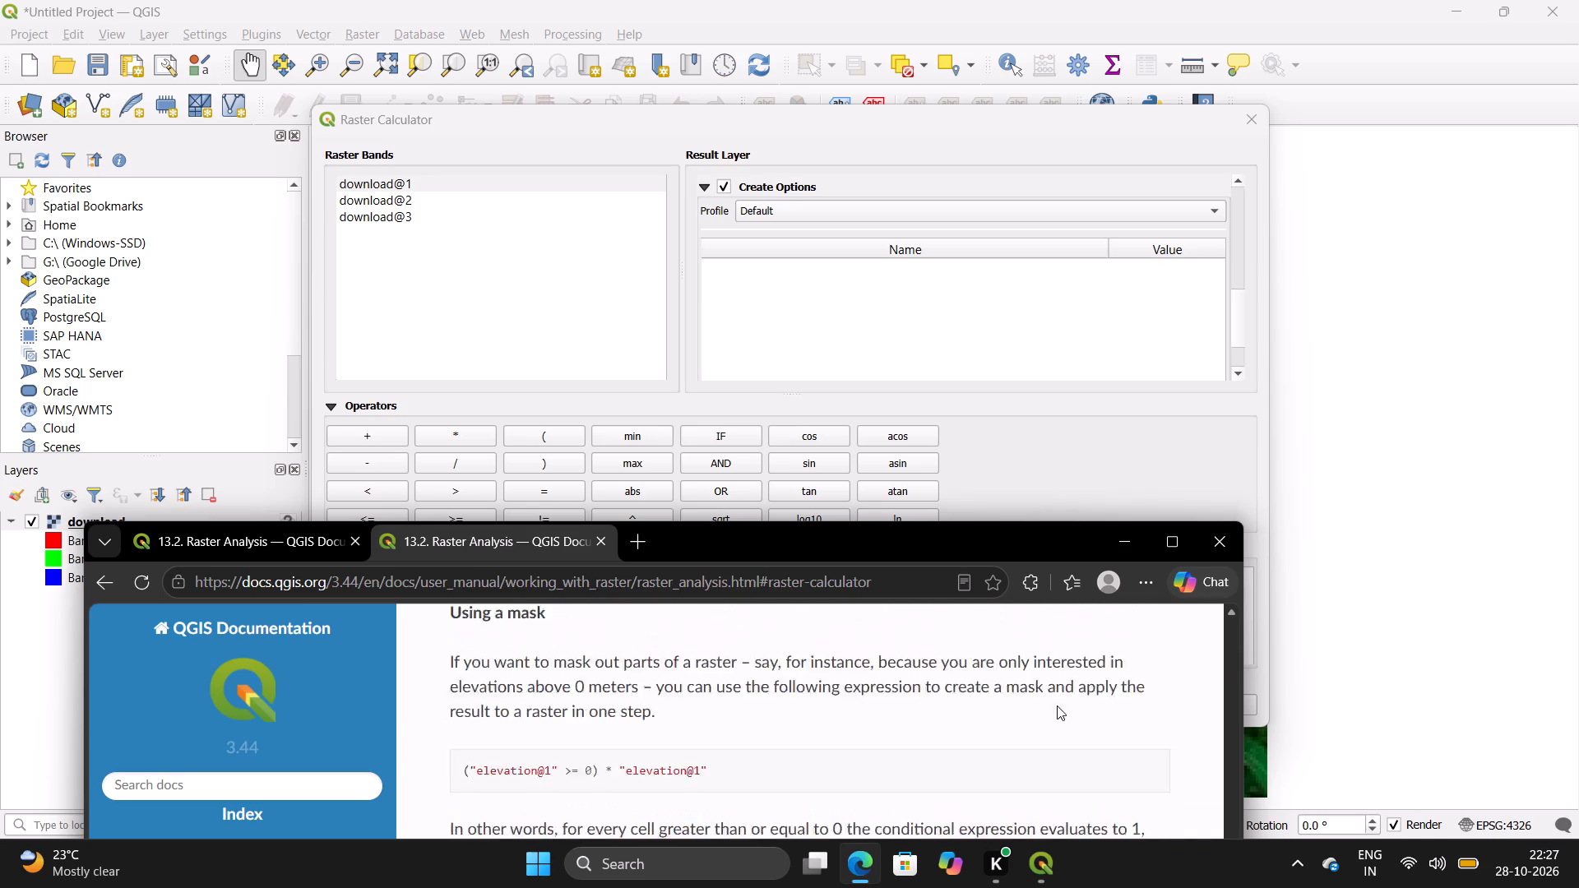
scroll(1057, 705, "down", 1)
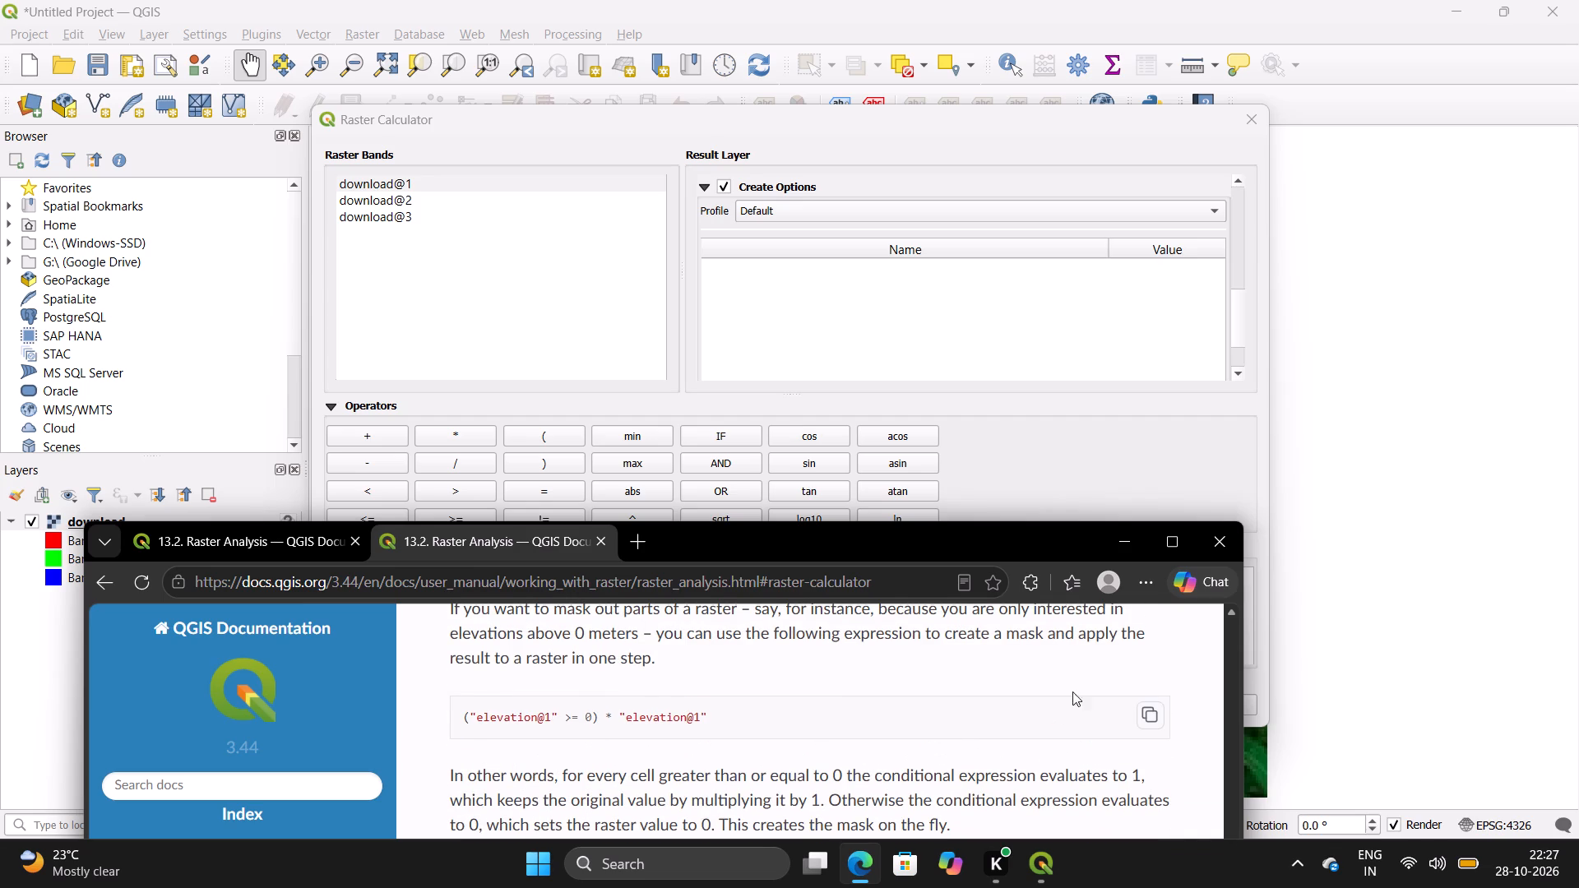
left_click(1220, 530)
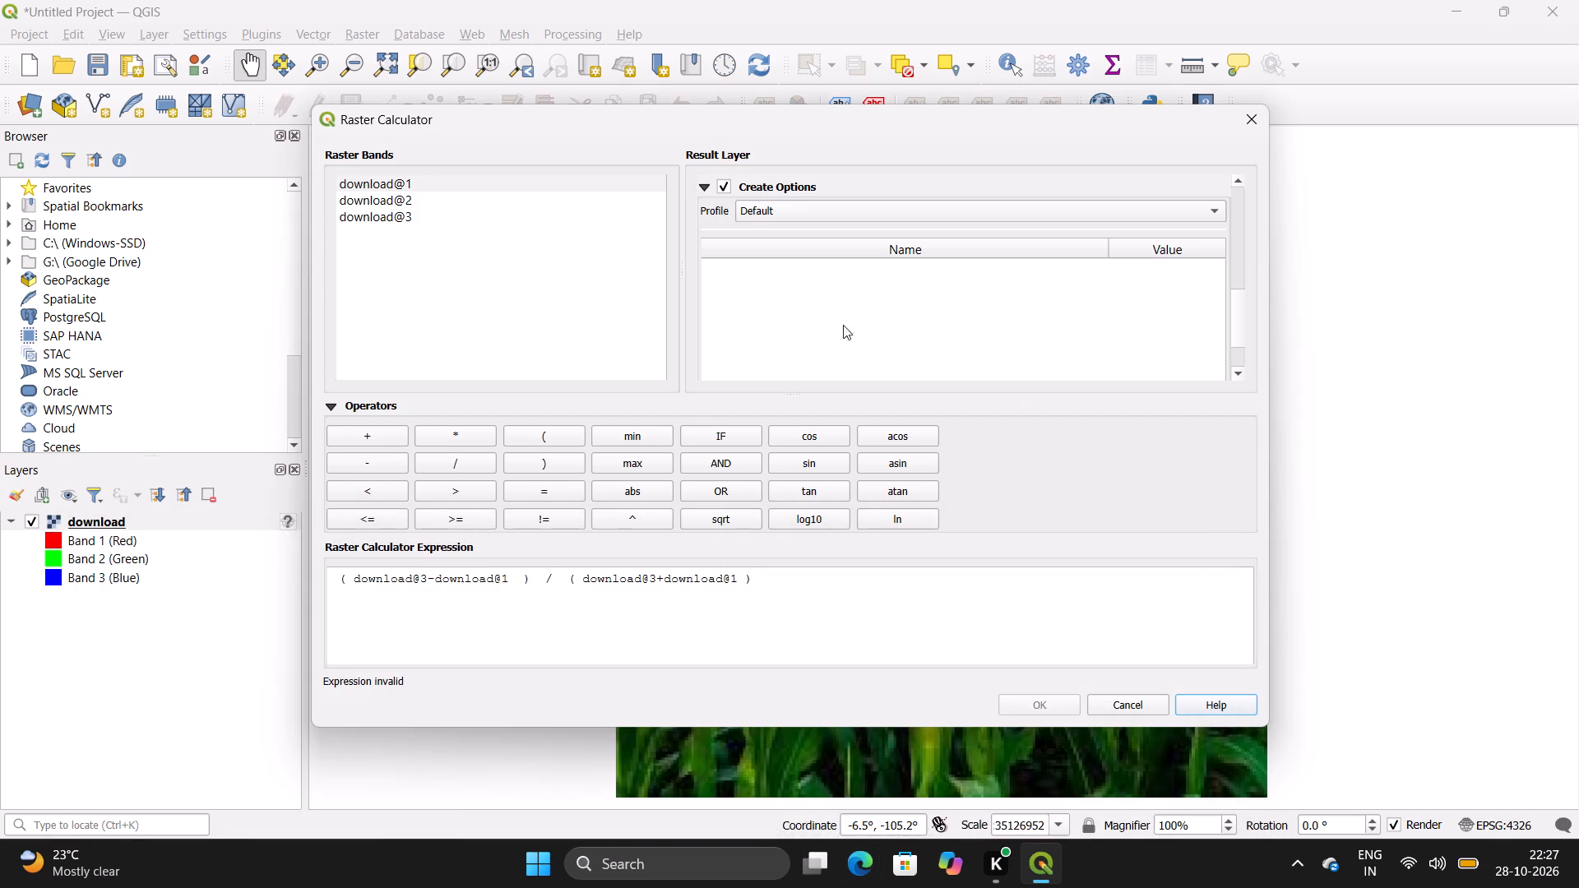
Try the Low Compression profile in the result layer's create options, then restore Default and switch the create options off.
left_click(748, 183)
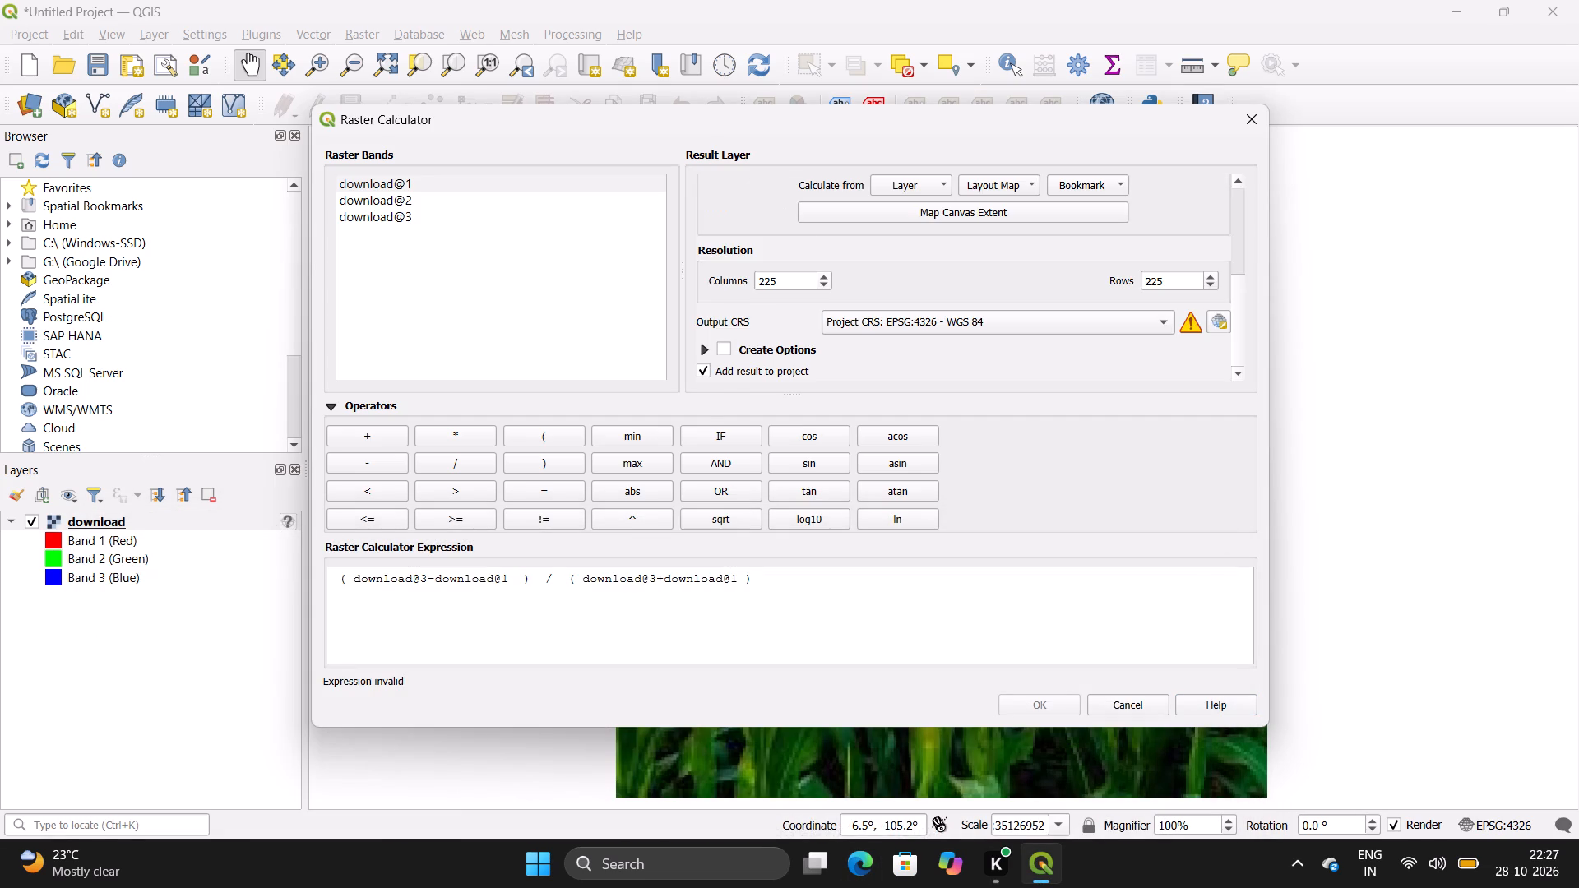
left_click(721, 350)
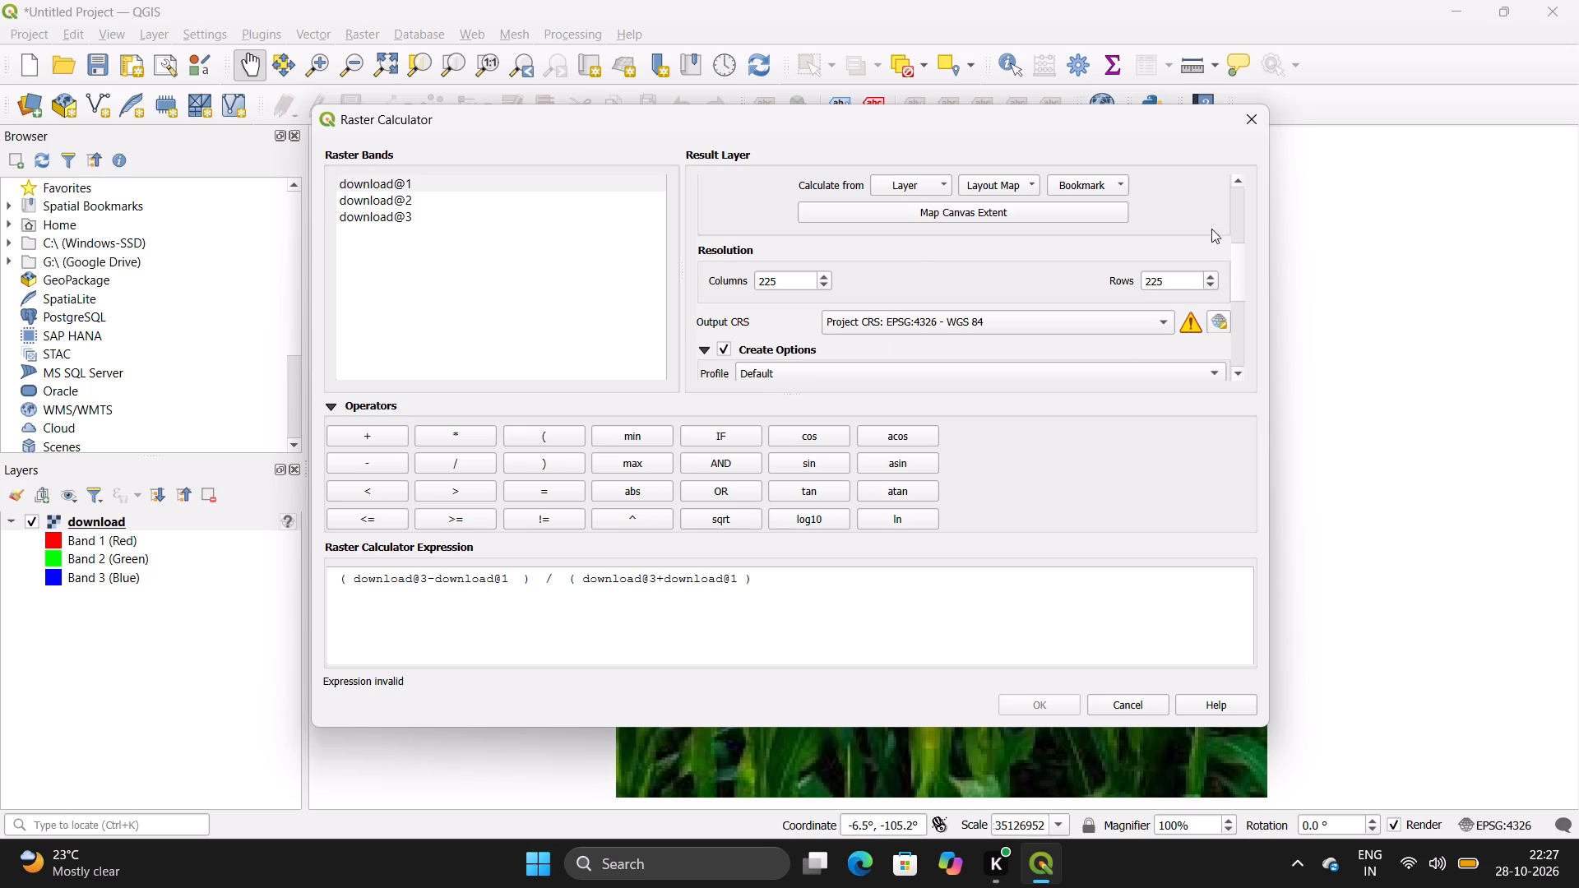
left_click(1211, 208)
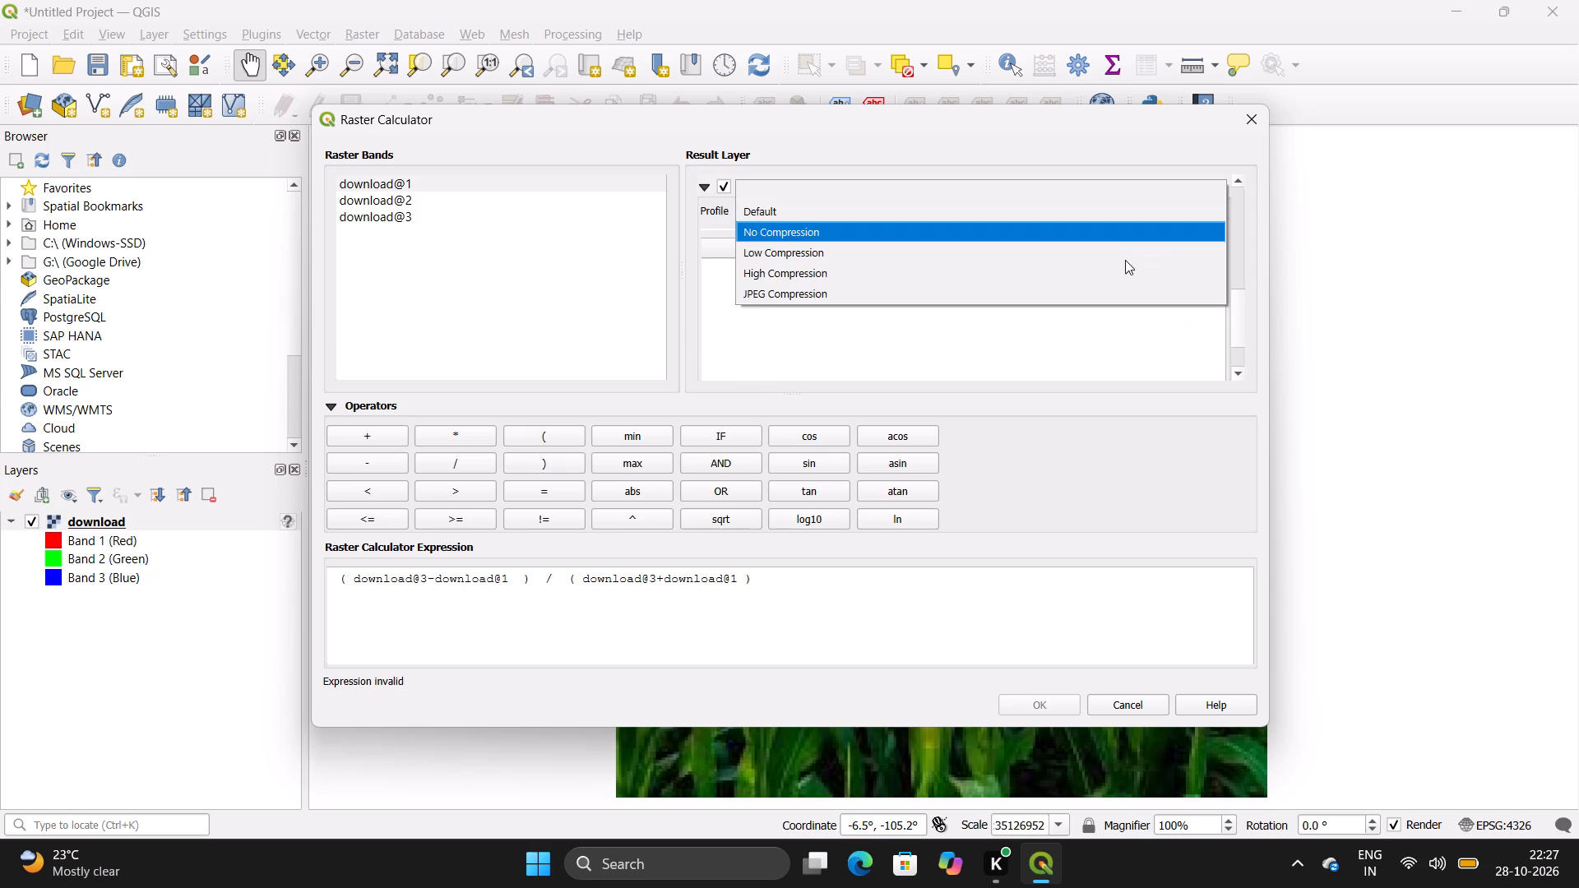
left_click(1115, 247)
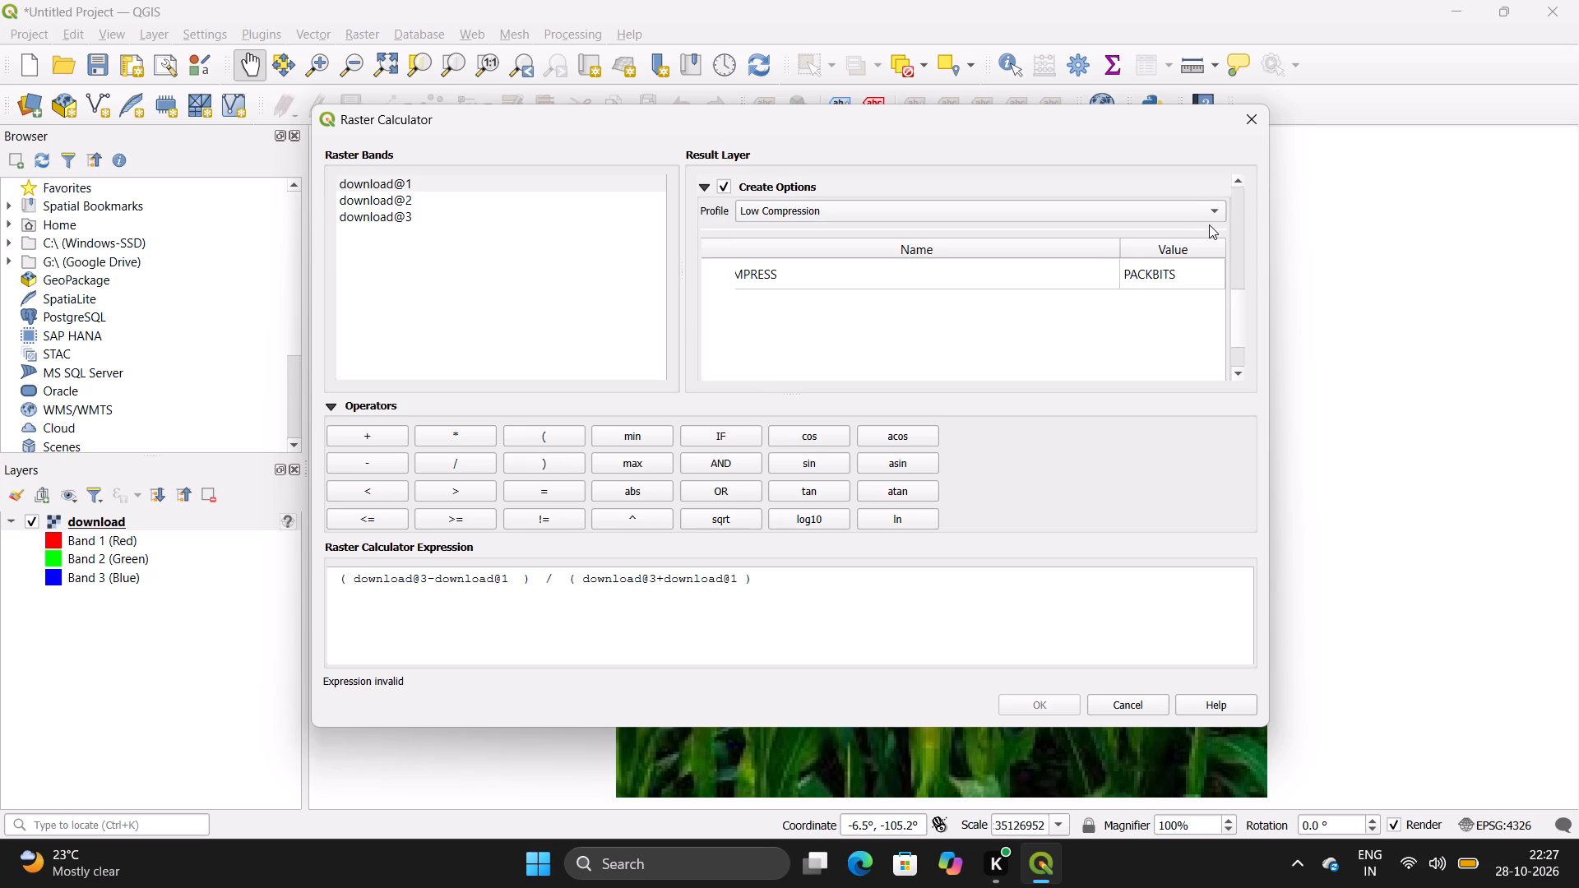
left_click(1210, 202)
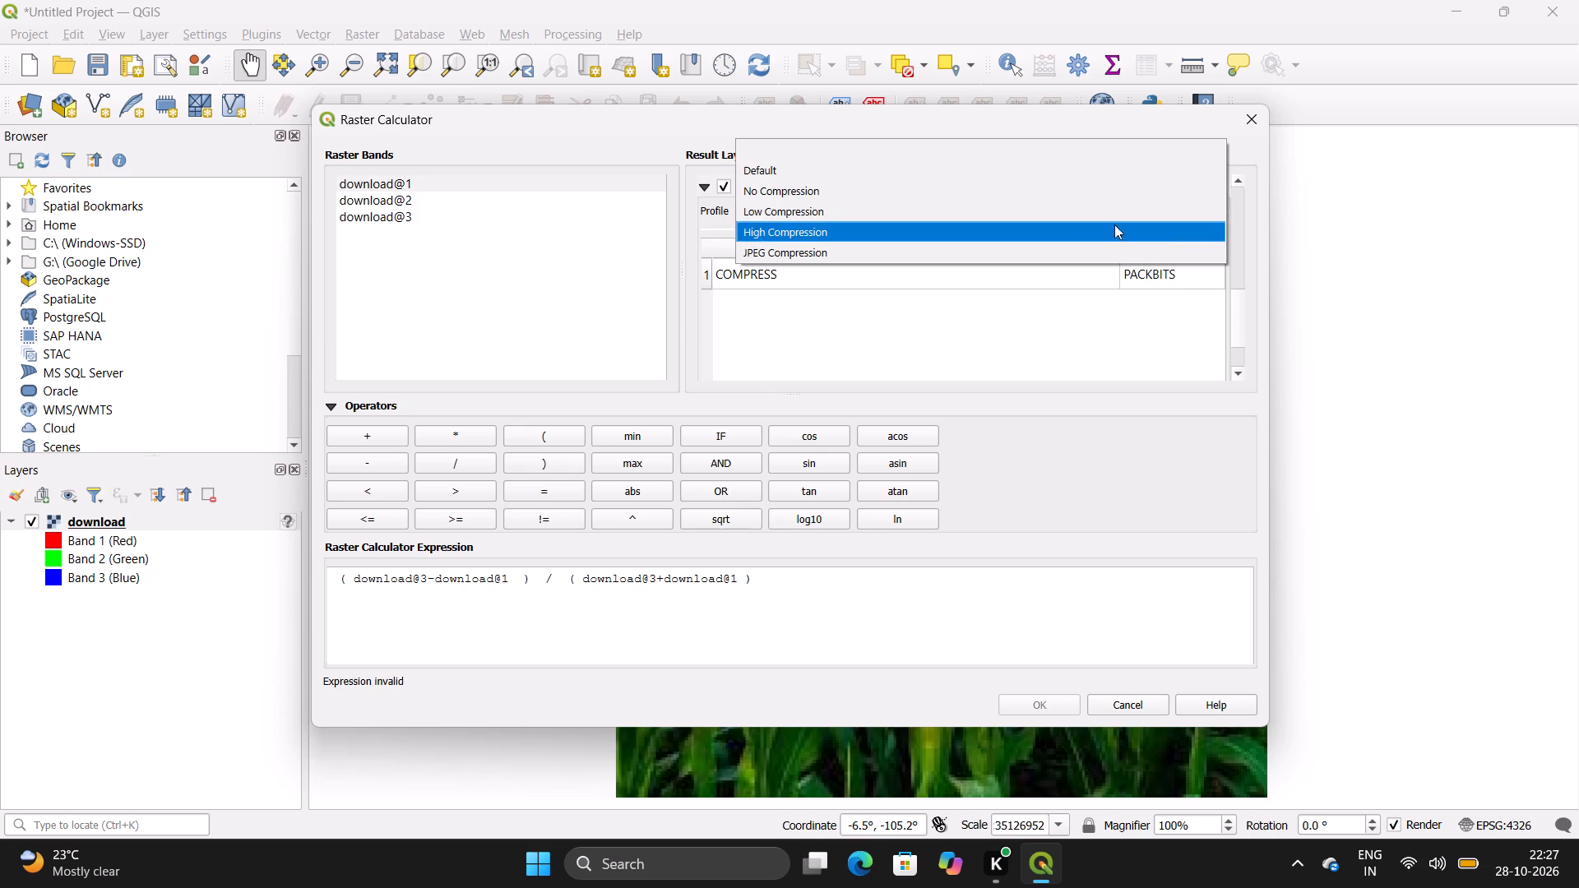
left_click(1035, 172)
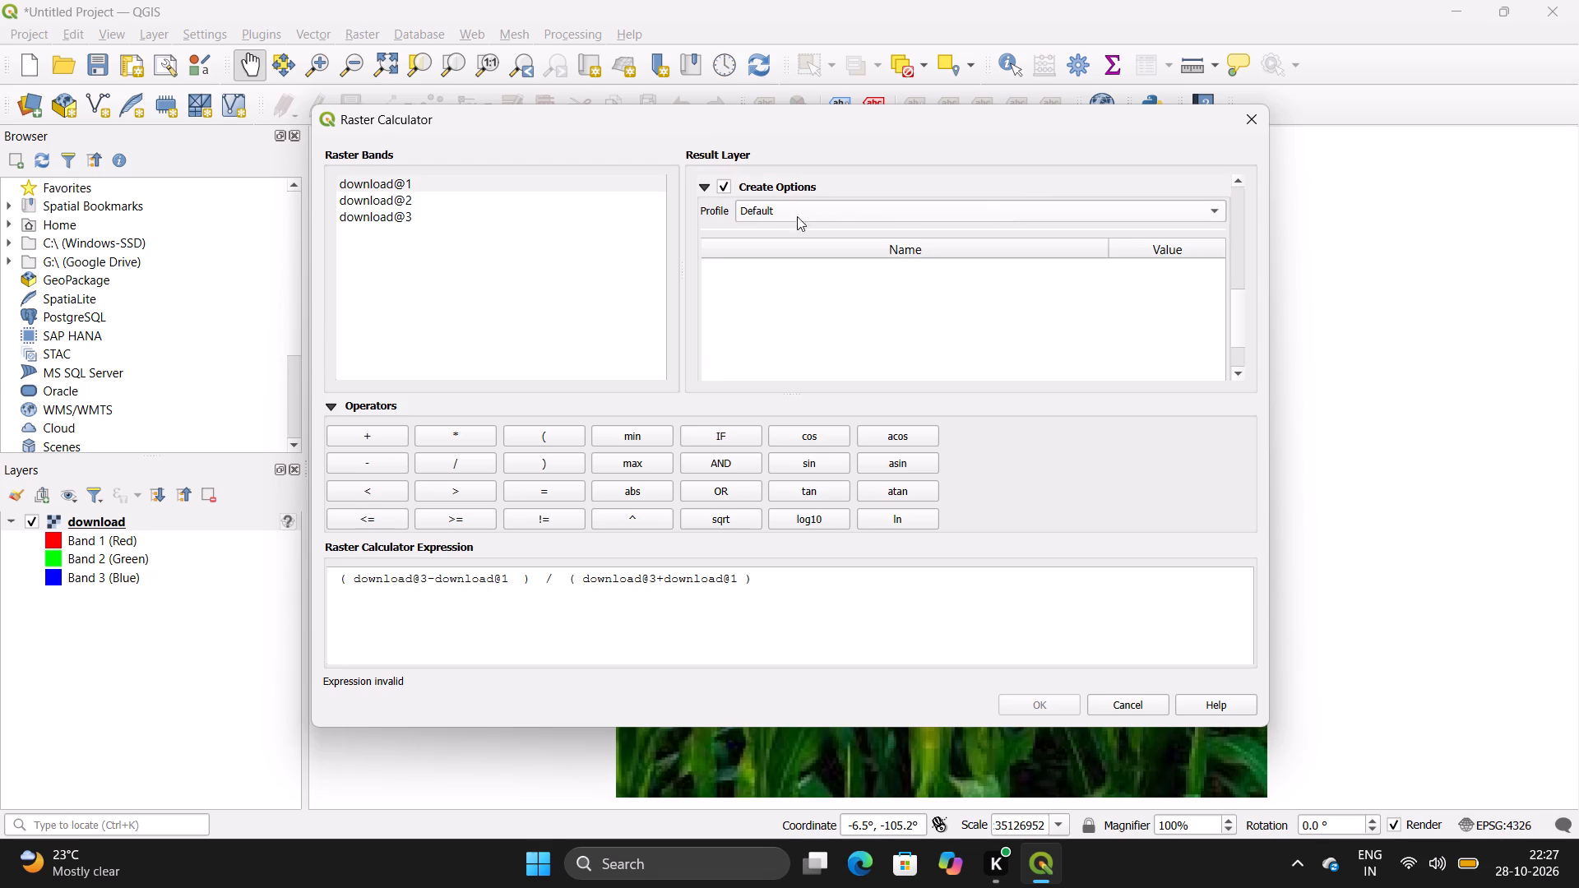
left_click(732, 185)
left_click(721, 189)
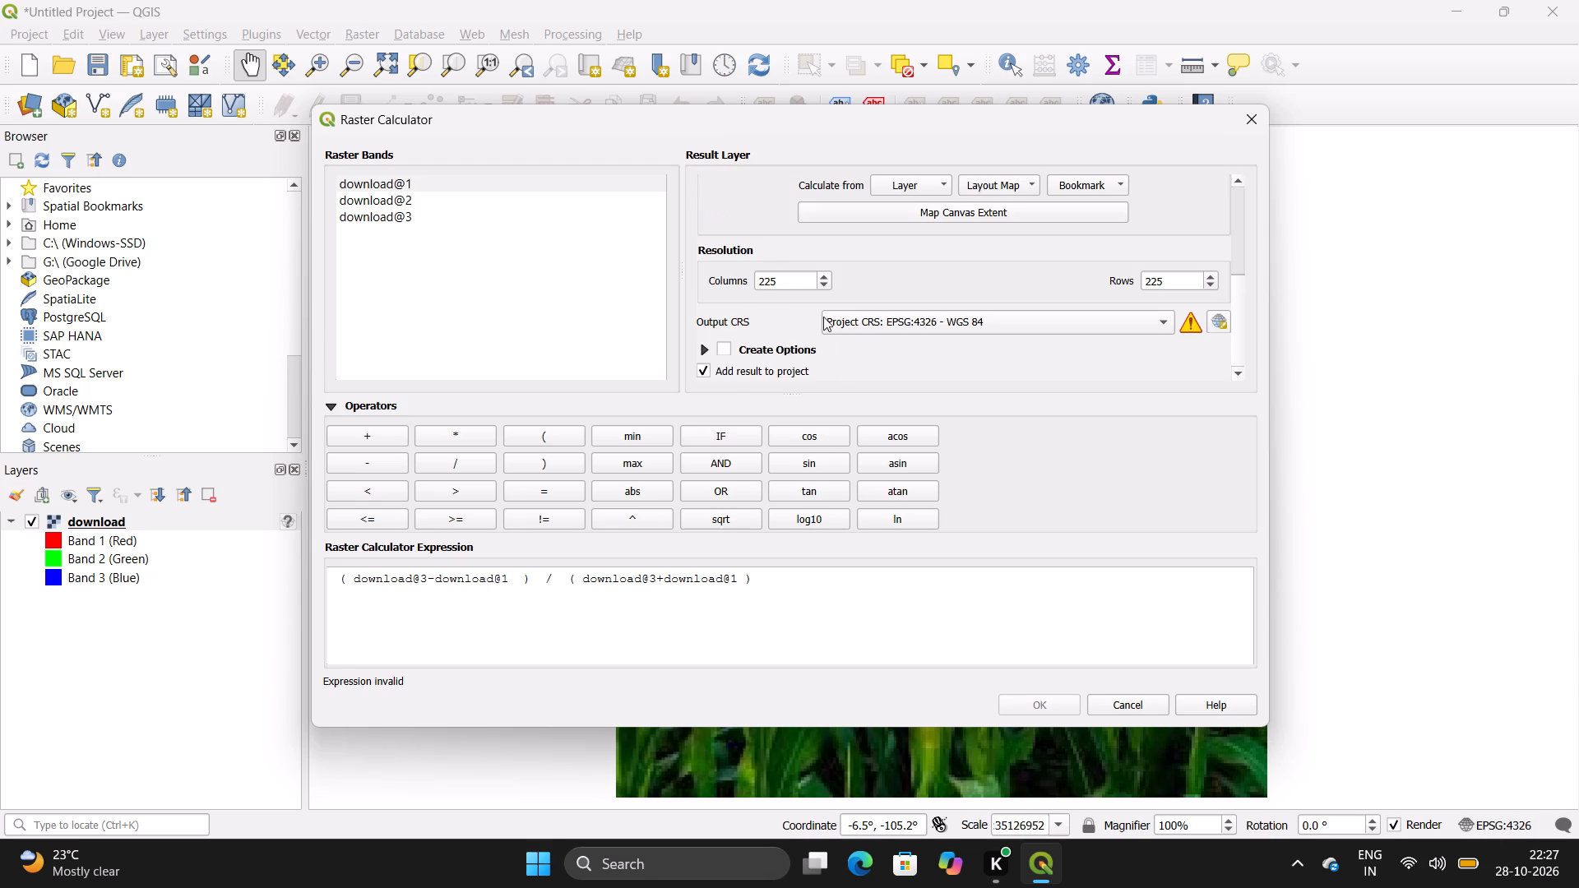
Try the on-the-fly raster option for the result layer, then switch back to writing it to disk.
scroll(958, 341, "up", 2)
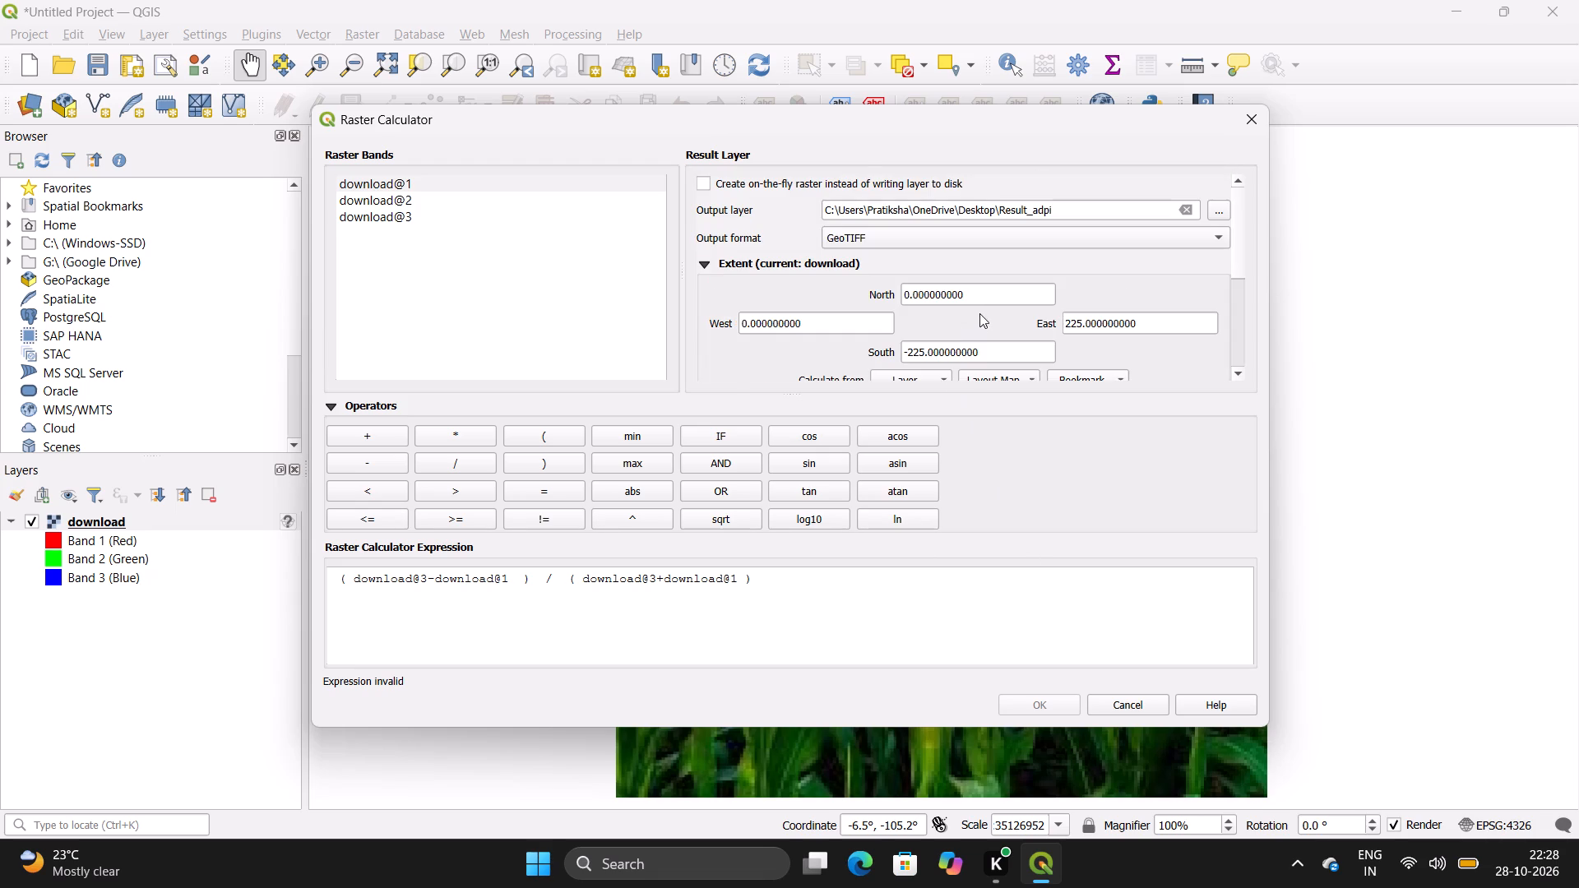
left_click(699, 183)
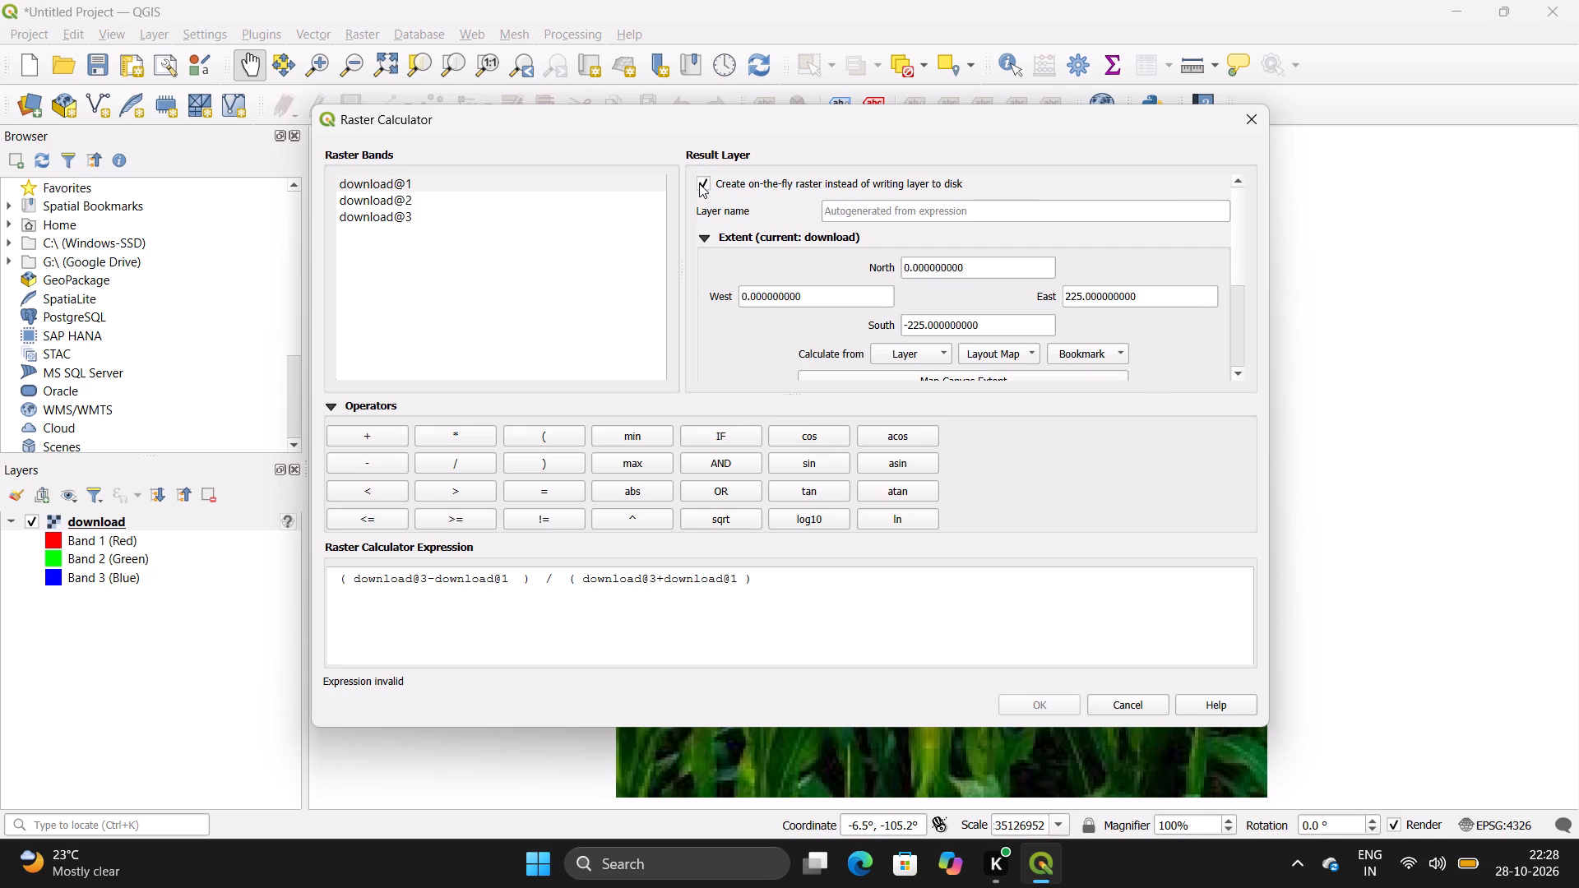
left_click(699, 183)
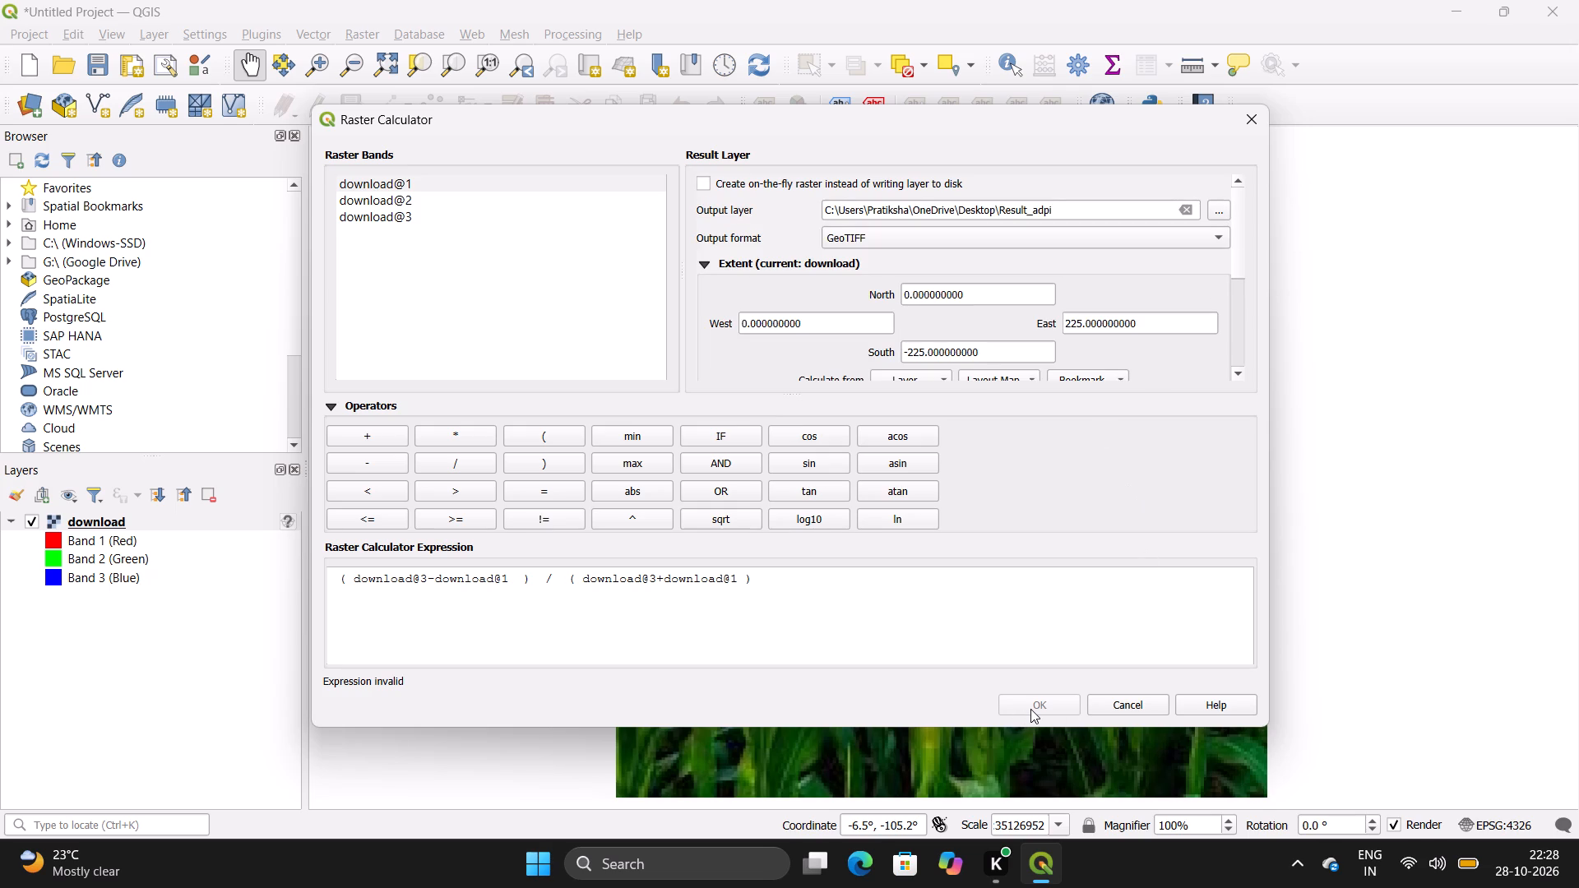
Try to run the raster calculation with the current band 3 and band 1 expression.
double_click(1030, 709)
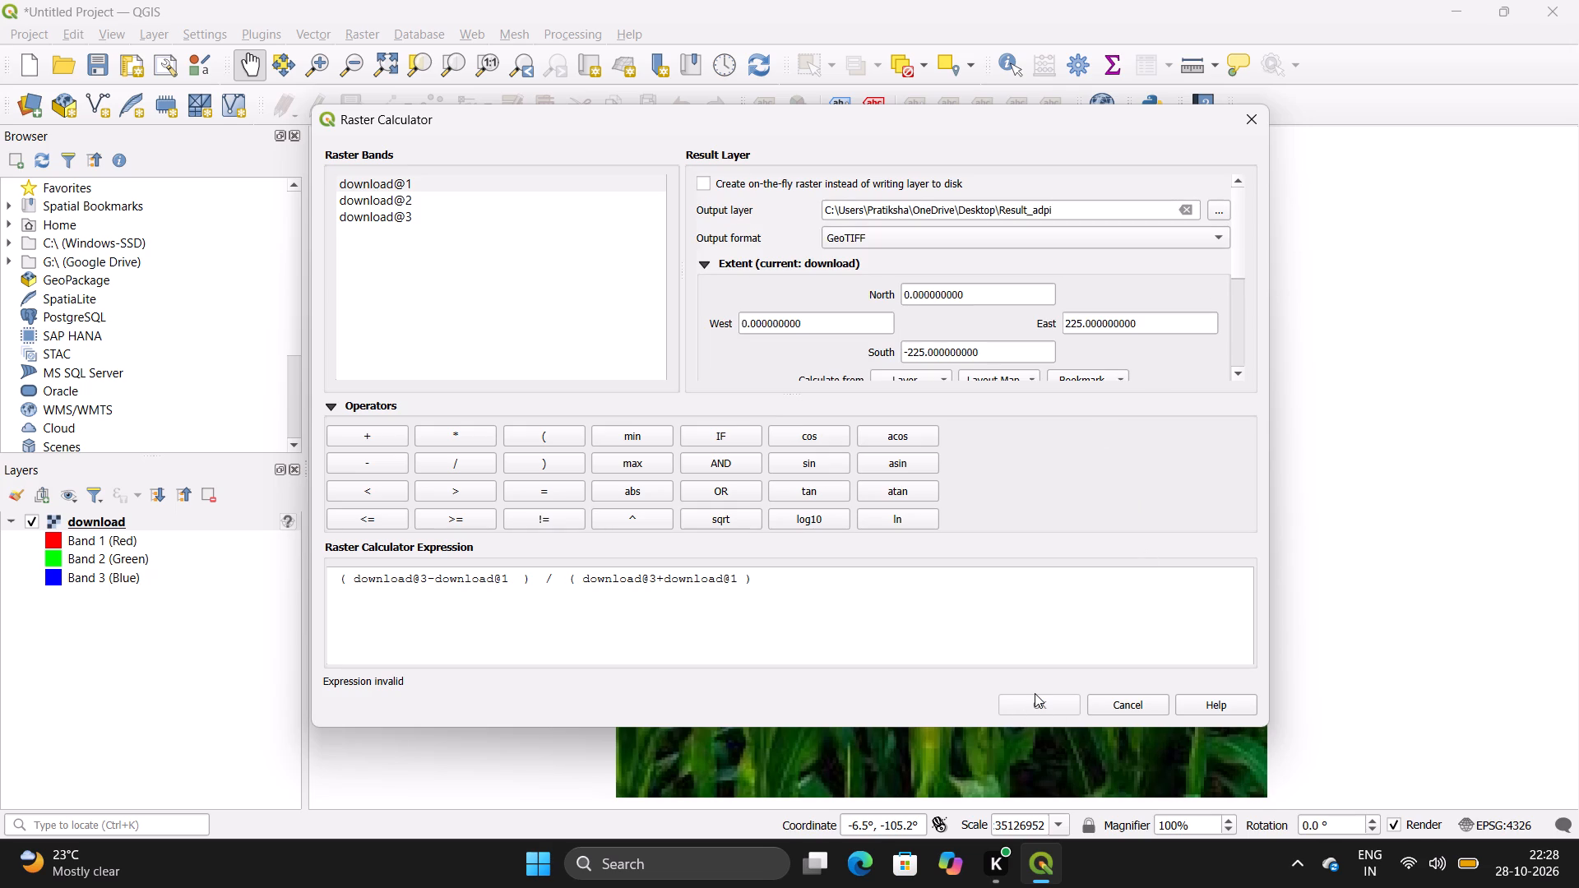
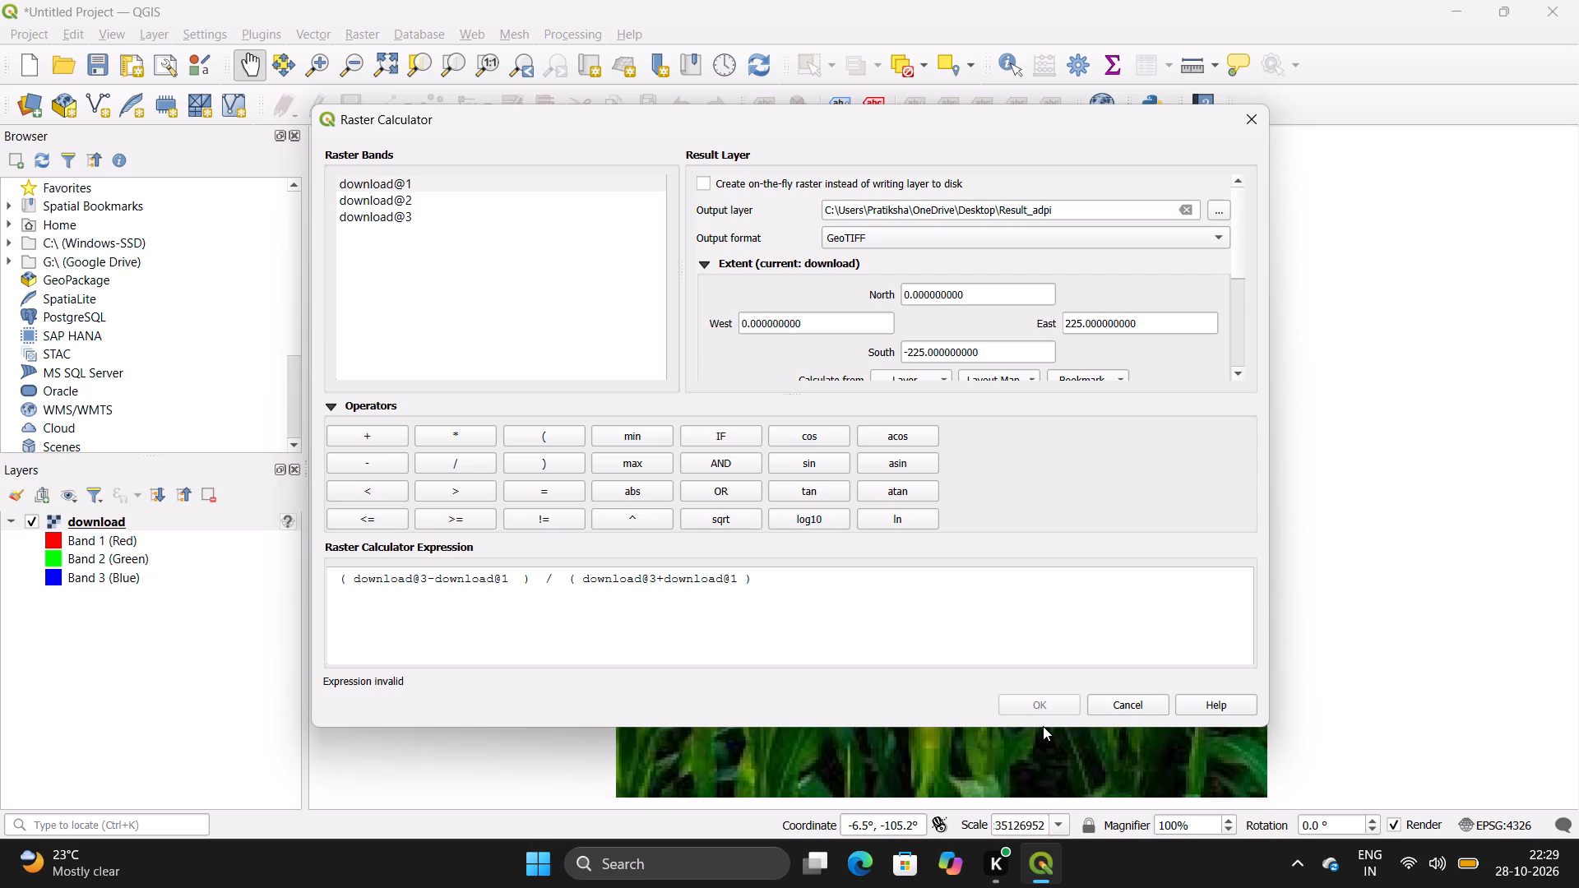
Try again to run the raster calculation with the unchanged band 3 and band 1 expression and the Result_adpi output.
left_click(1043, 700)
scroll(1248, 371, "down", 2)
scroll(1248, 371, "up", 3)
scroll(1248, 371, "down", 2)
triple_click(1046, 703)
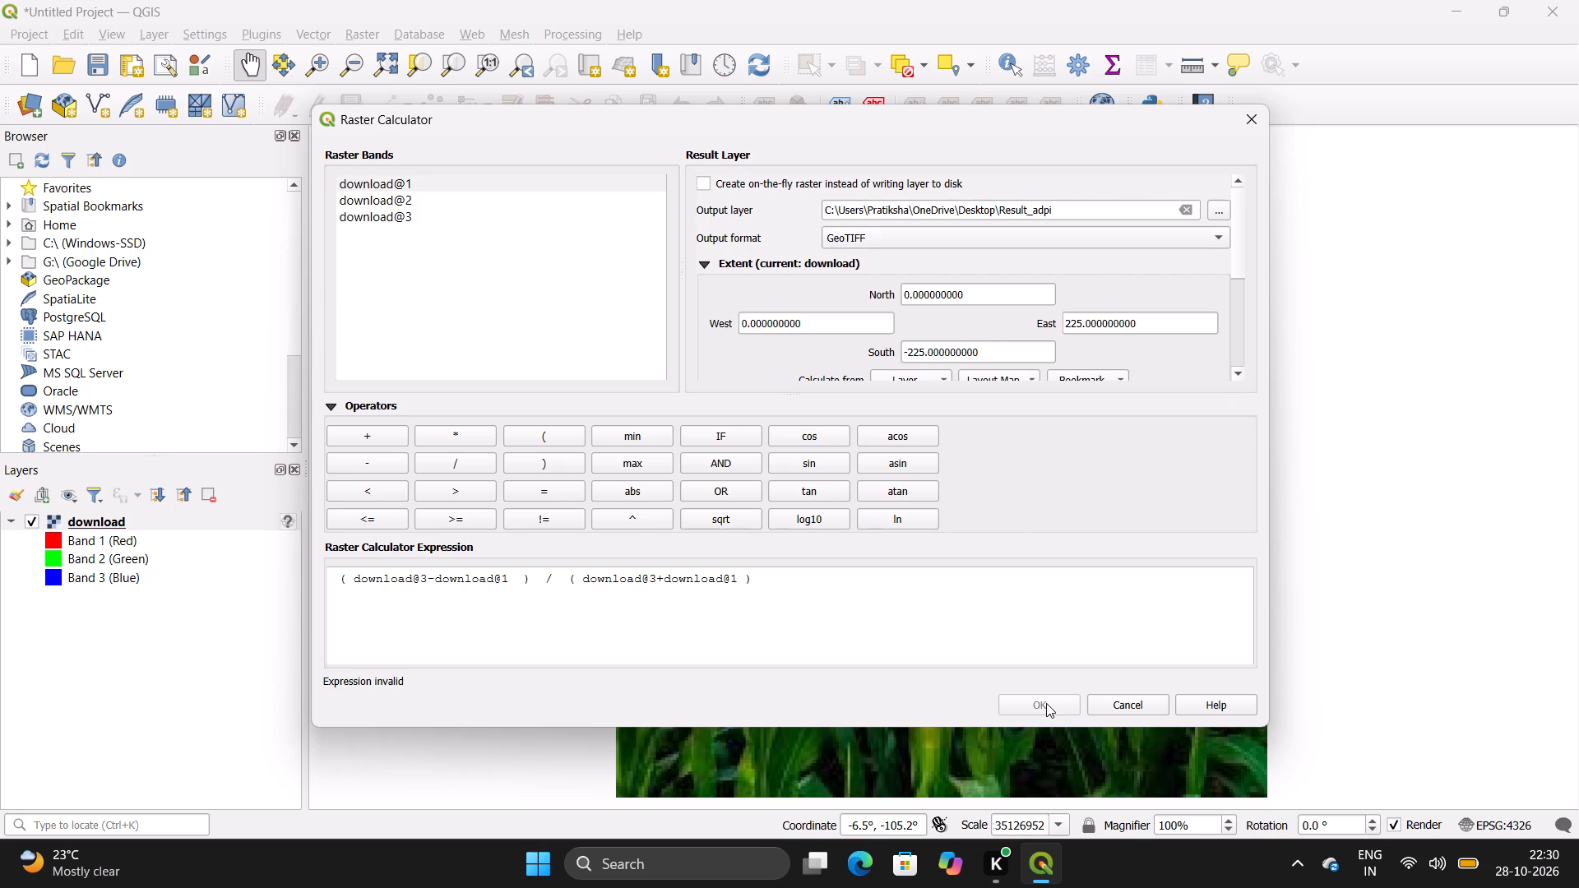
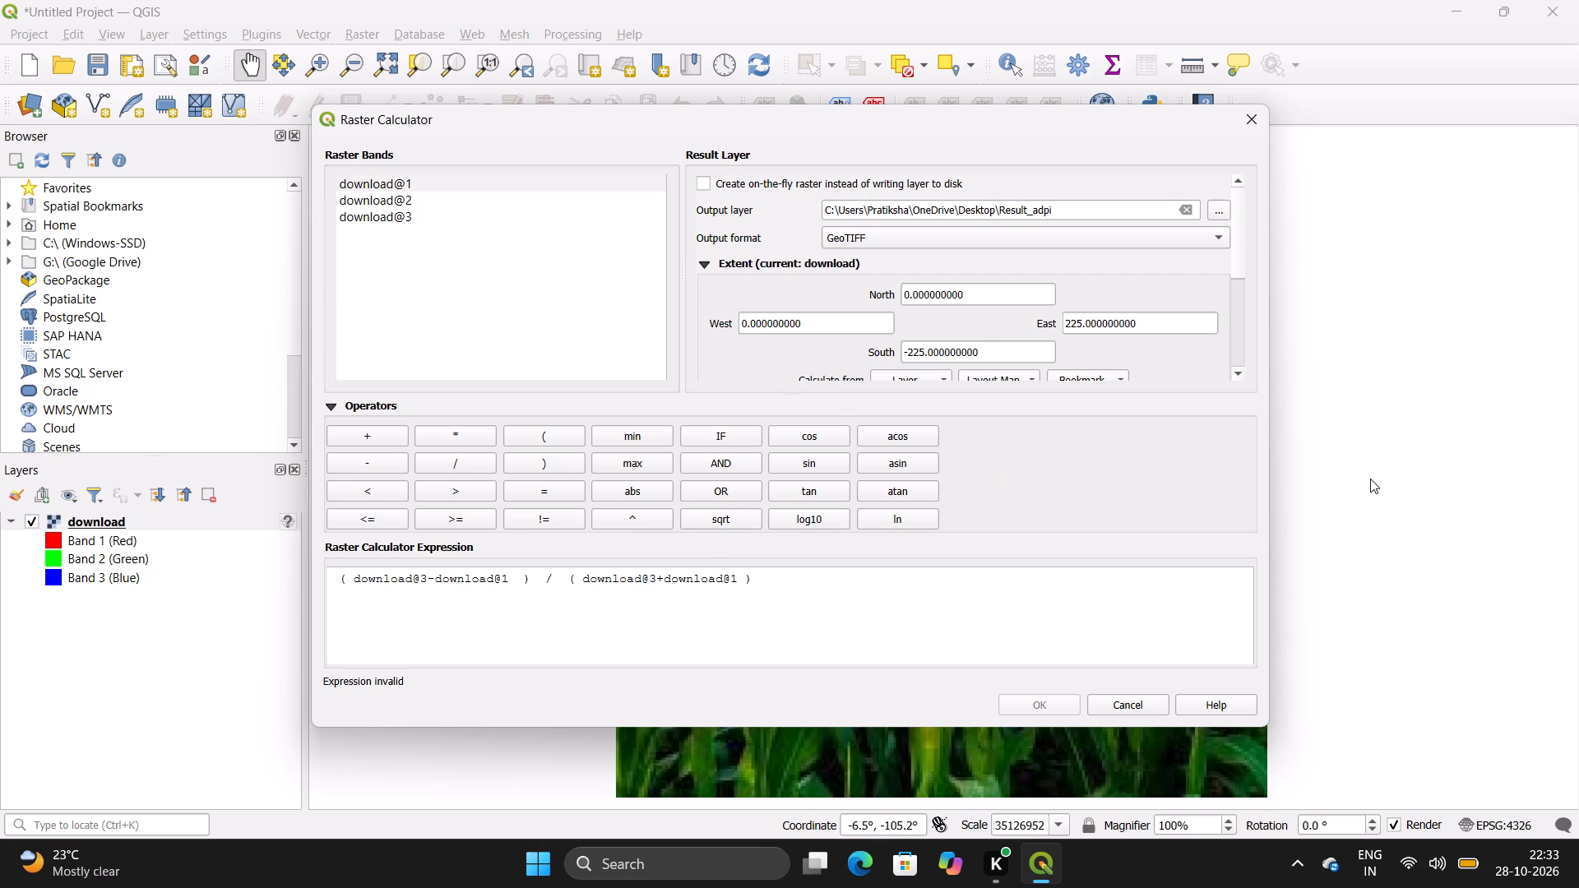
Close the Raster Calculator without running the band 3 and band 1 expression.
scroll(1381, 475, "down", 1)
left_click(1242, 120)
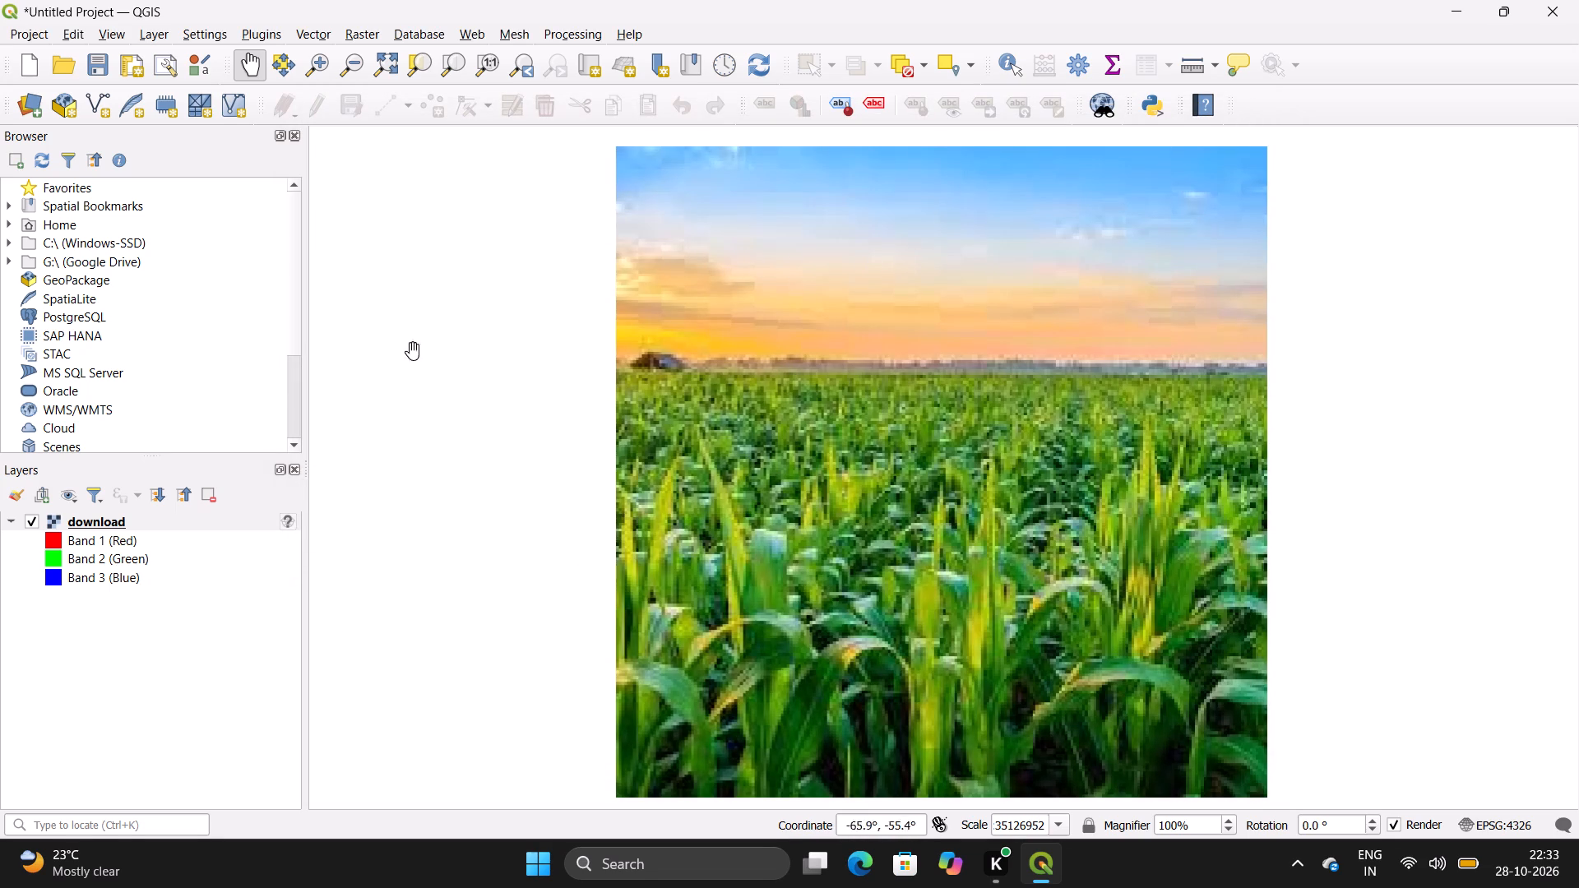
Hide the list of project layers.
left_click(298, 468)
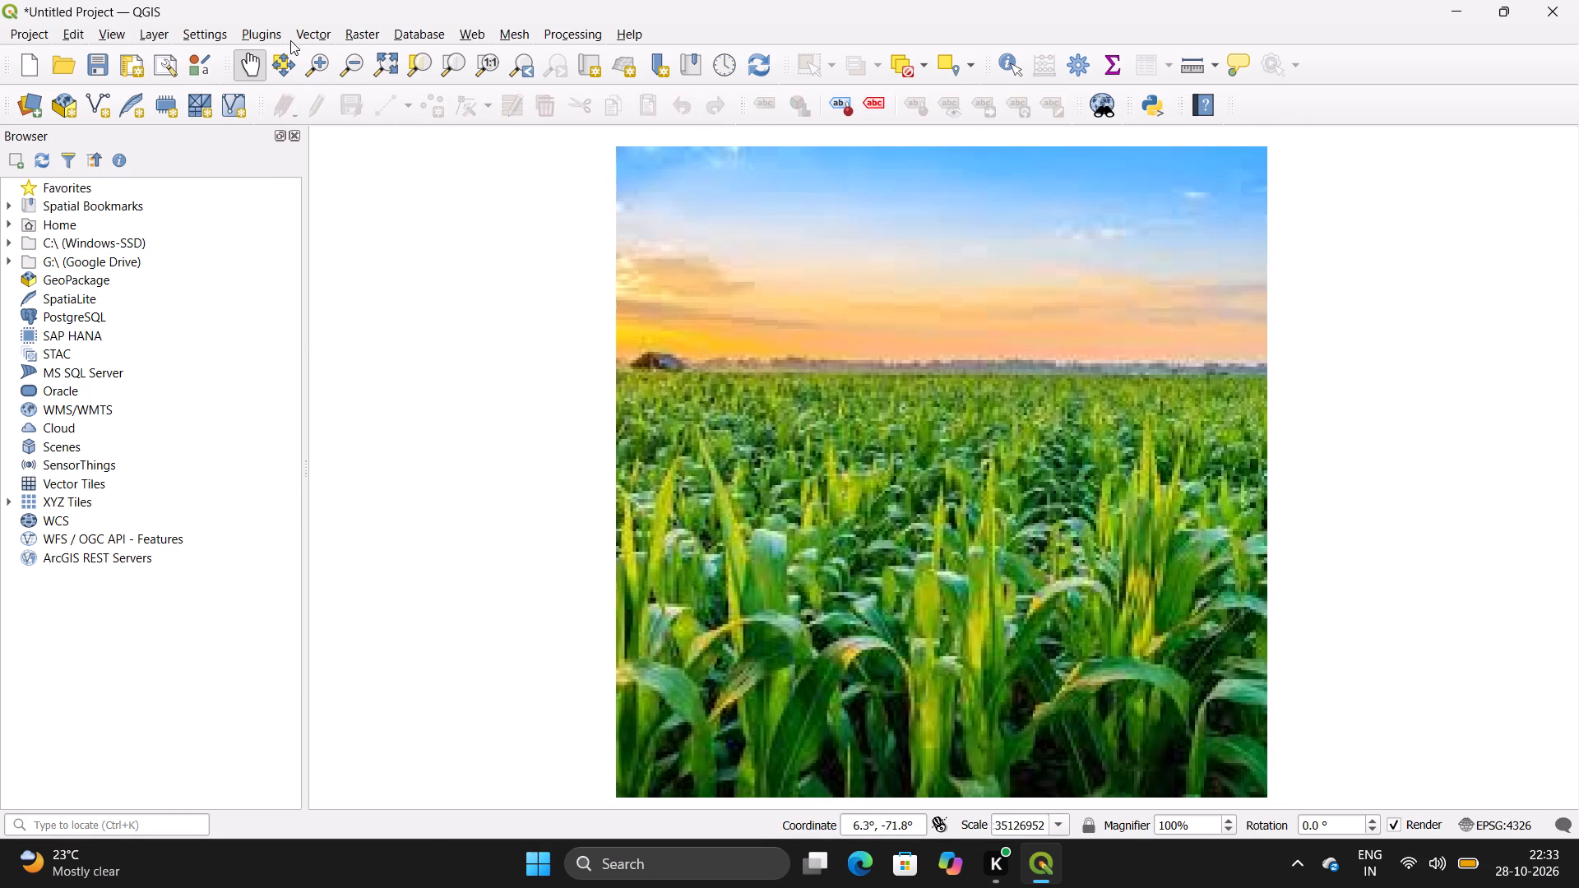
Add the raster dataset download.jpeg from the Desktop to the project again, keeping the default JPEG options.
left_click(350, 35)
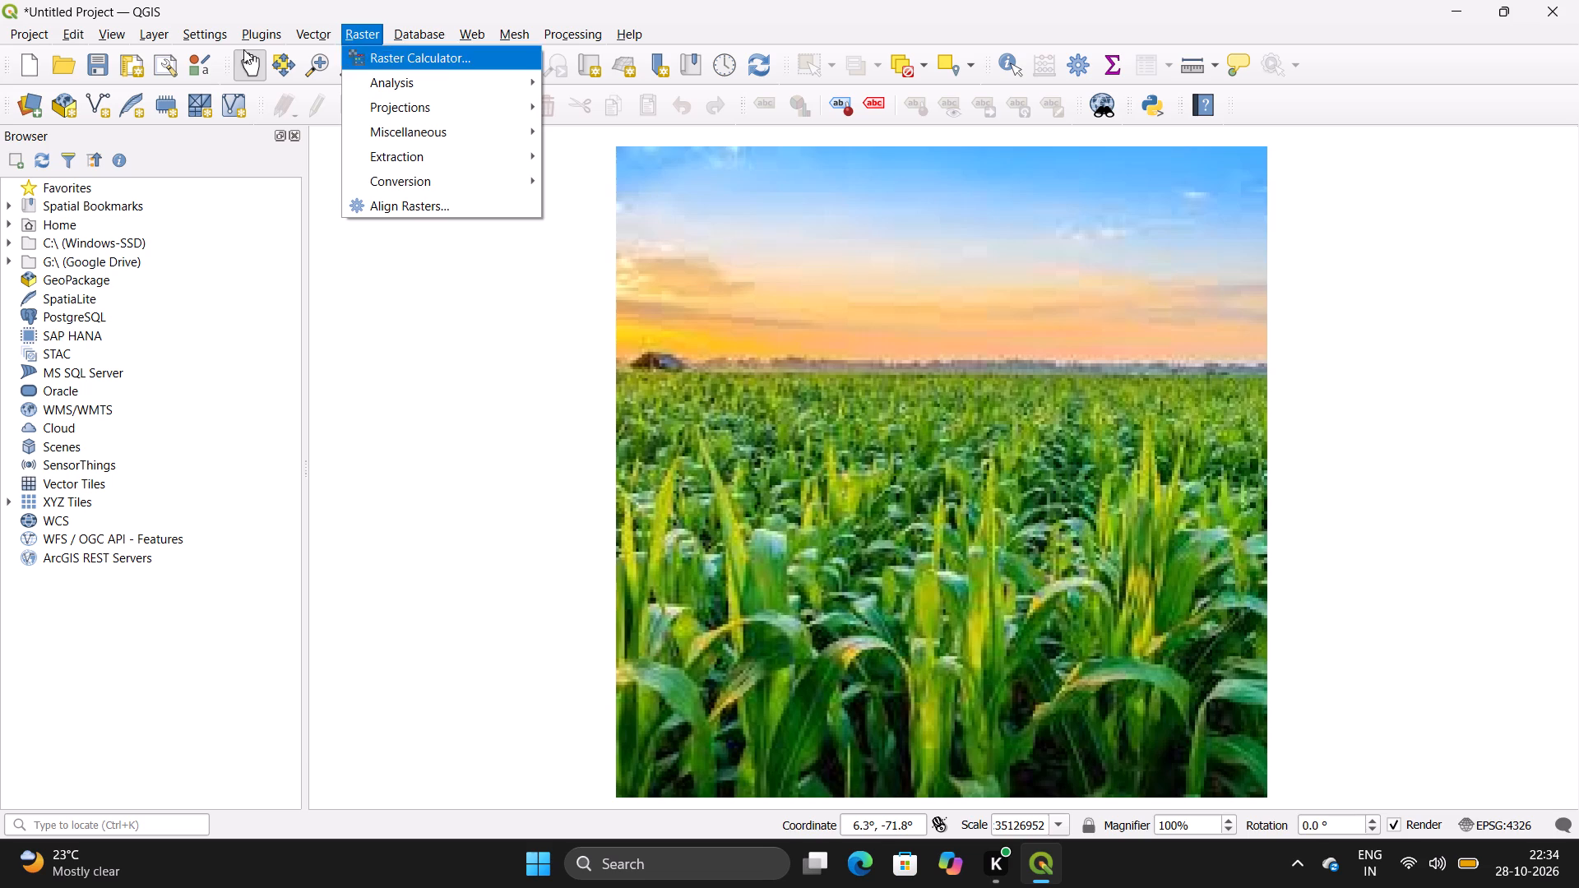
left_click(159, 37)
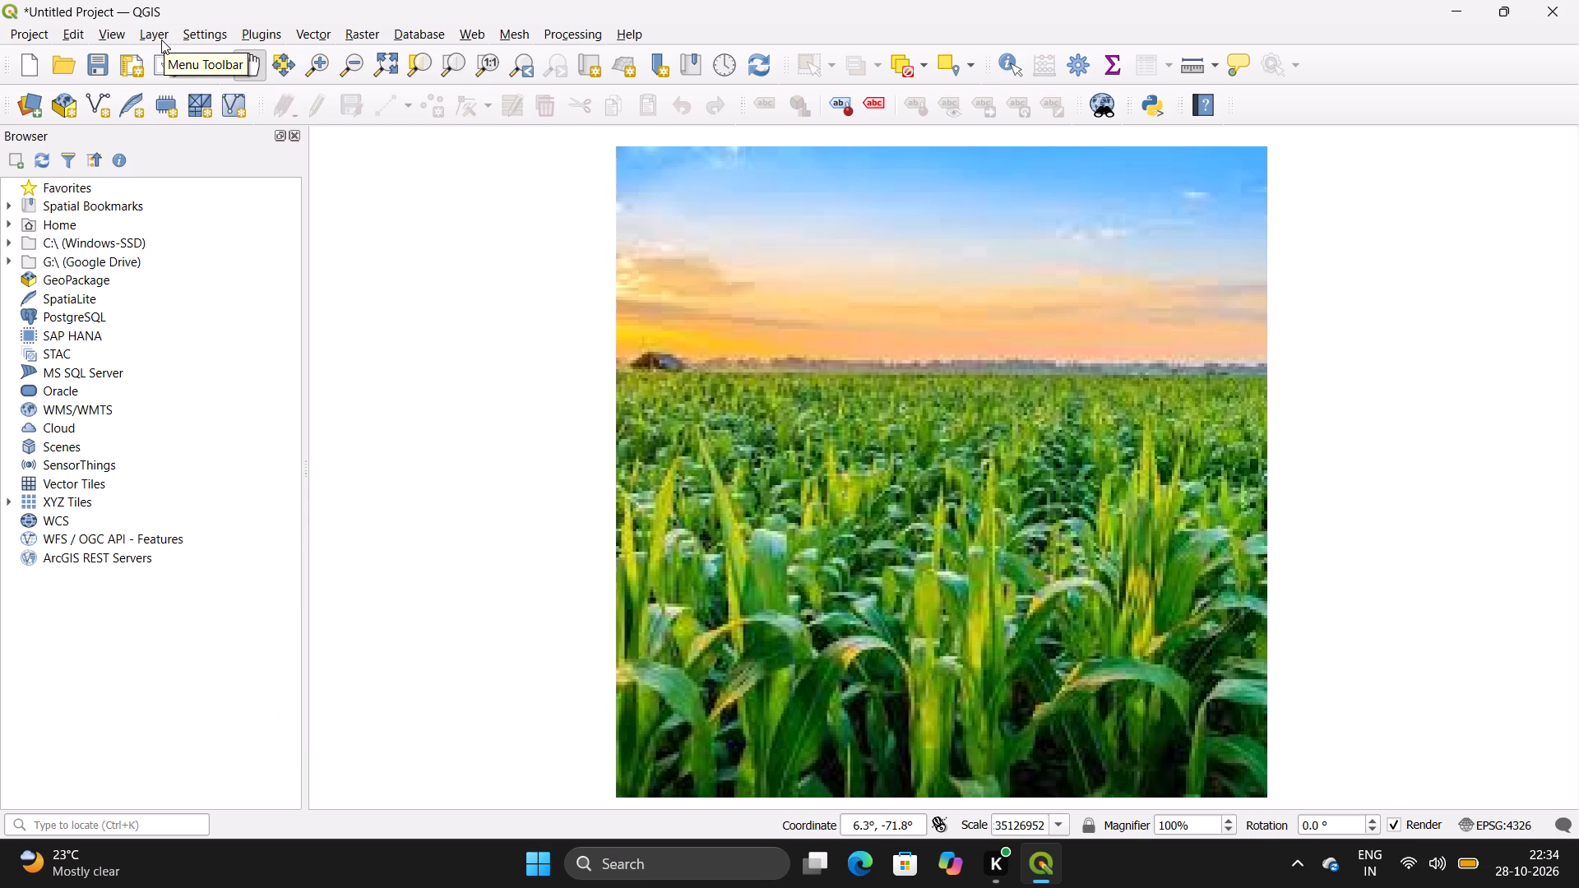
left_click(161, 39)
left_click(225, 53)
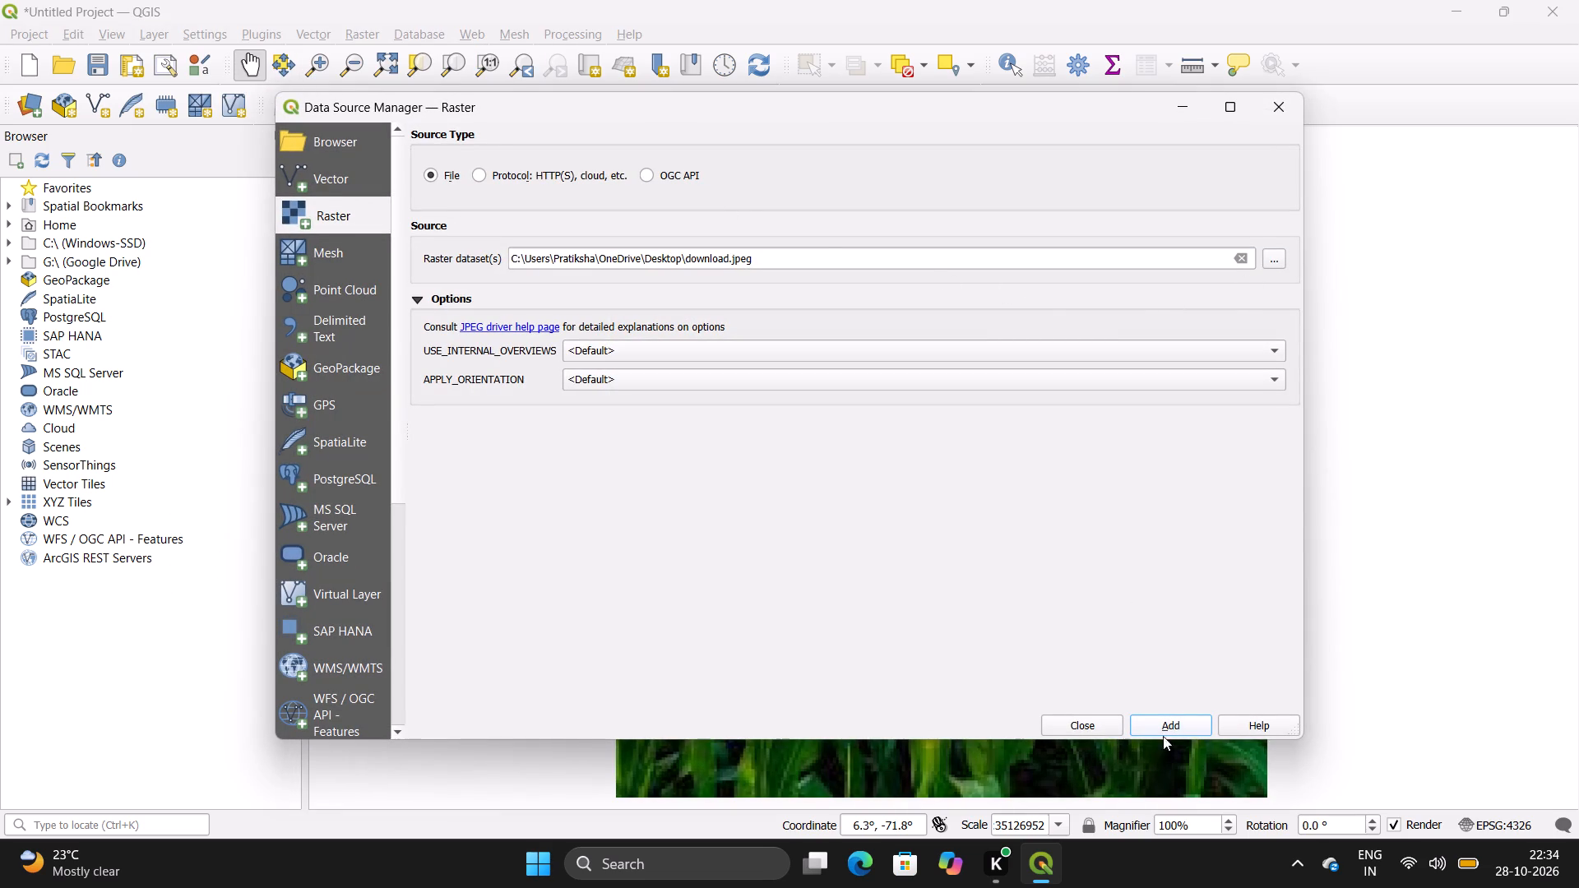
left_click(1183, 733)
left_click(1165, 725)
left_click(1271, 105)
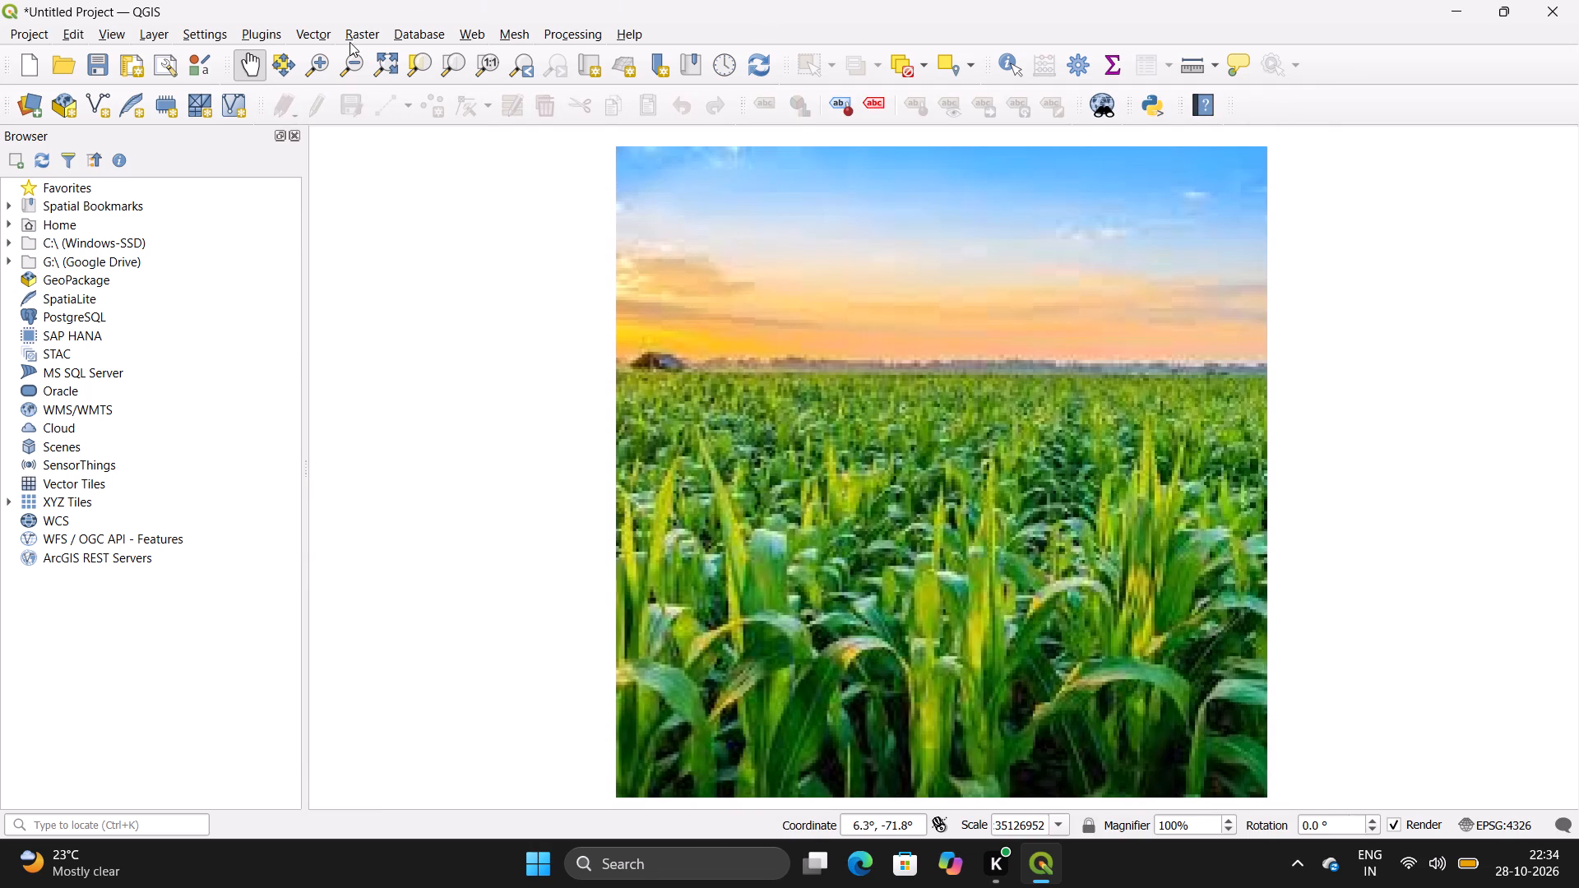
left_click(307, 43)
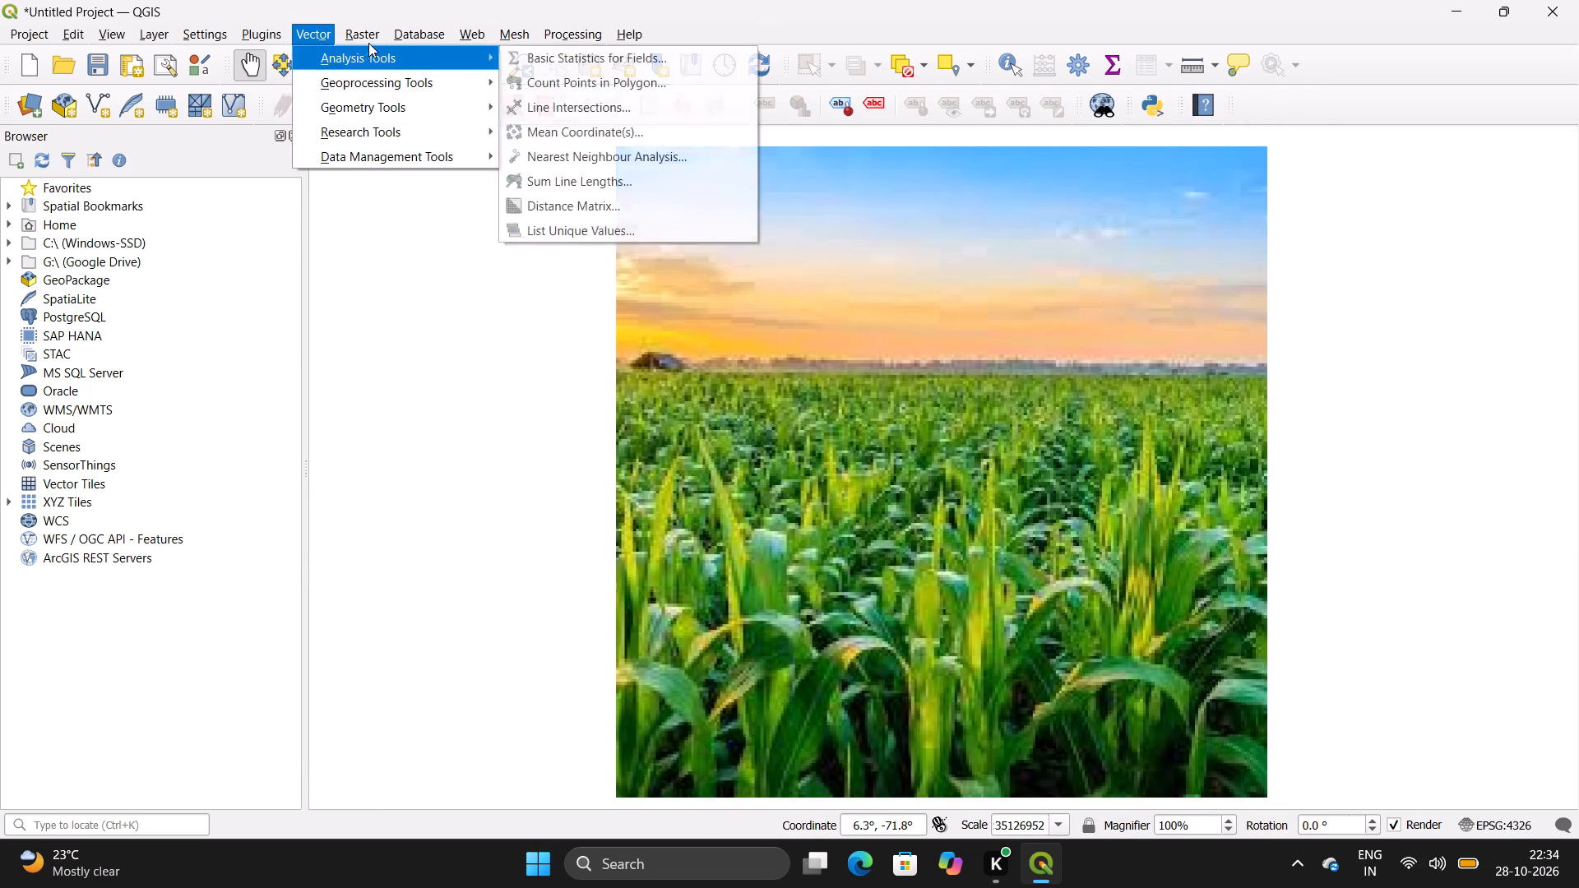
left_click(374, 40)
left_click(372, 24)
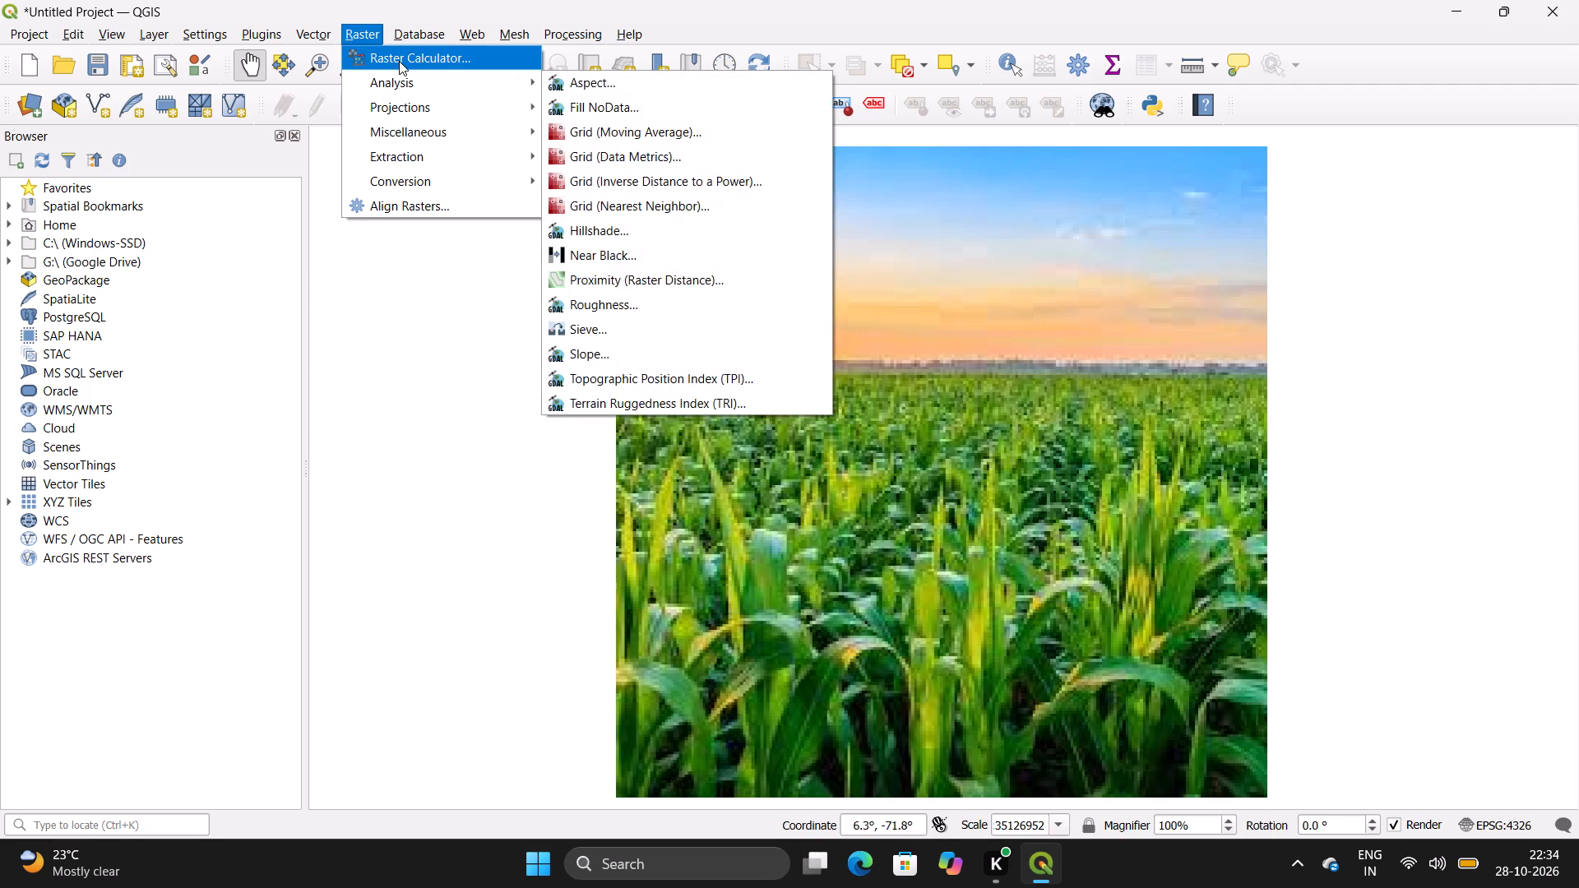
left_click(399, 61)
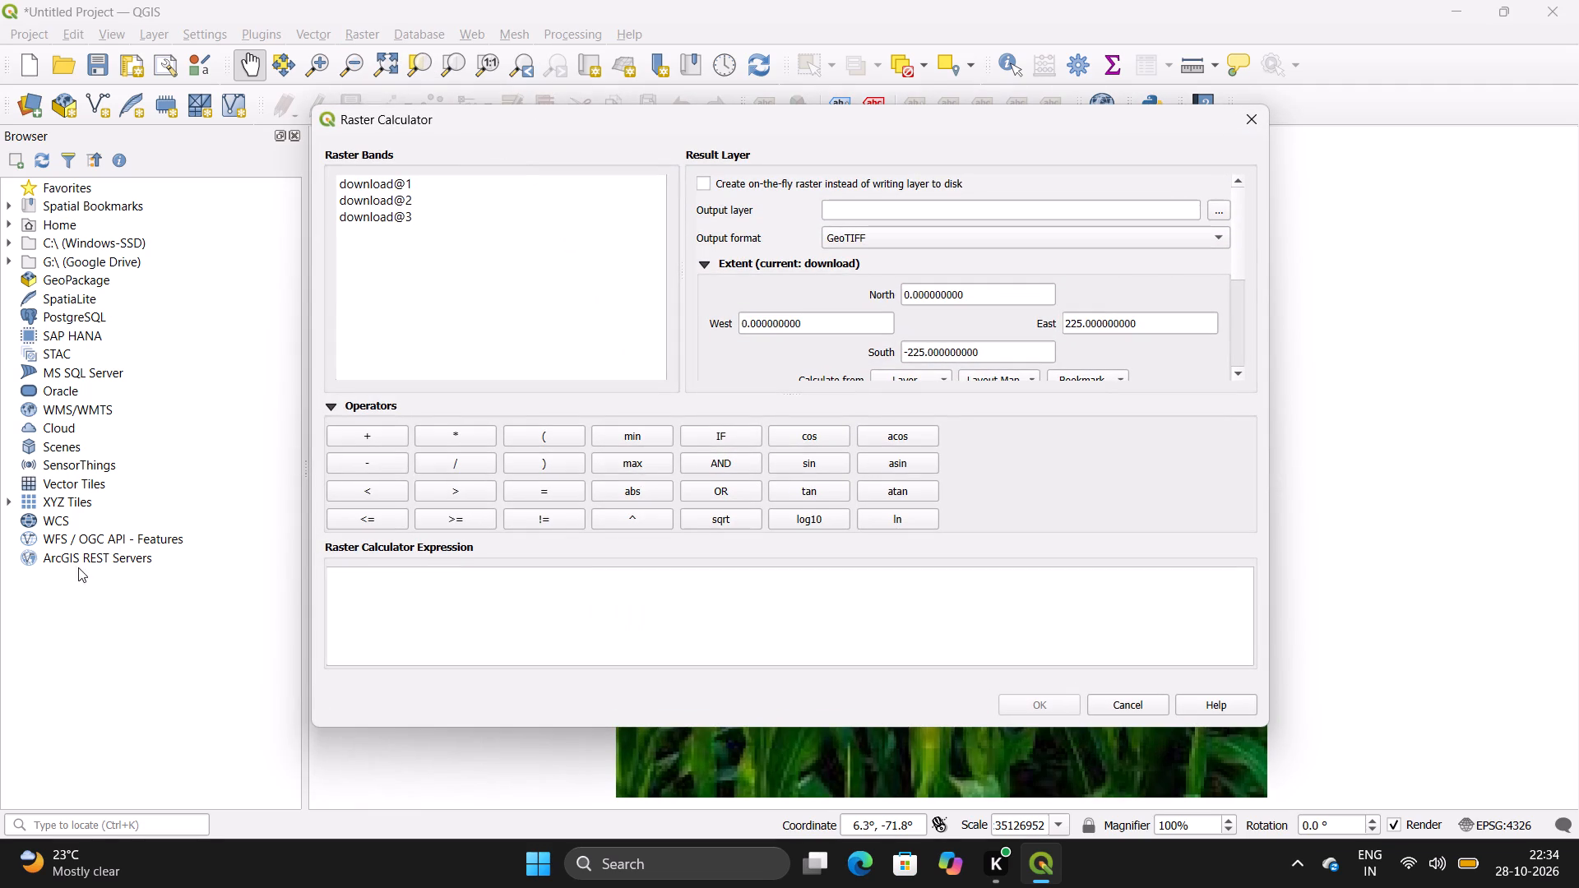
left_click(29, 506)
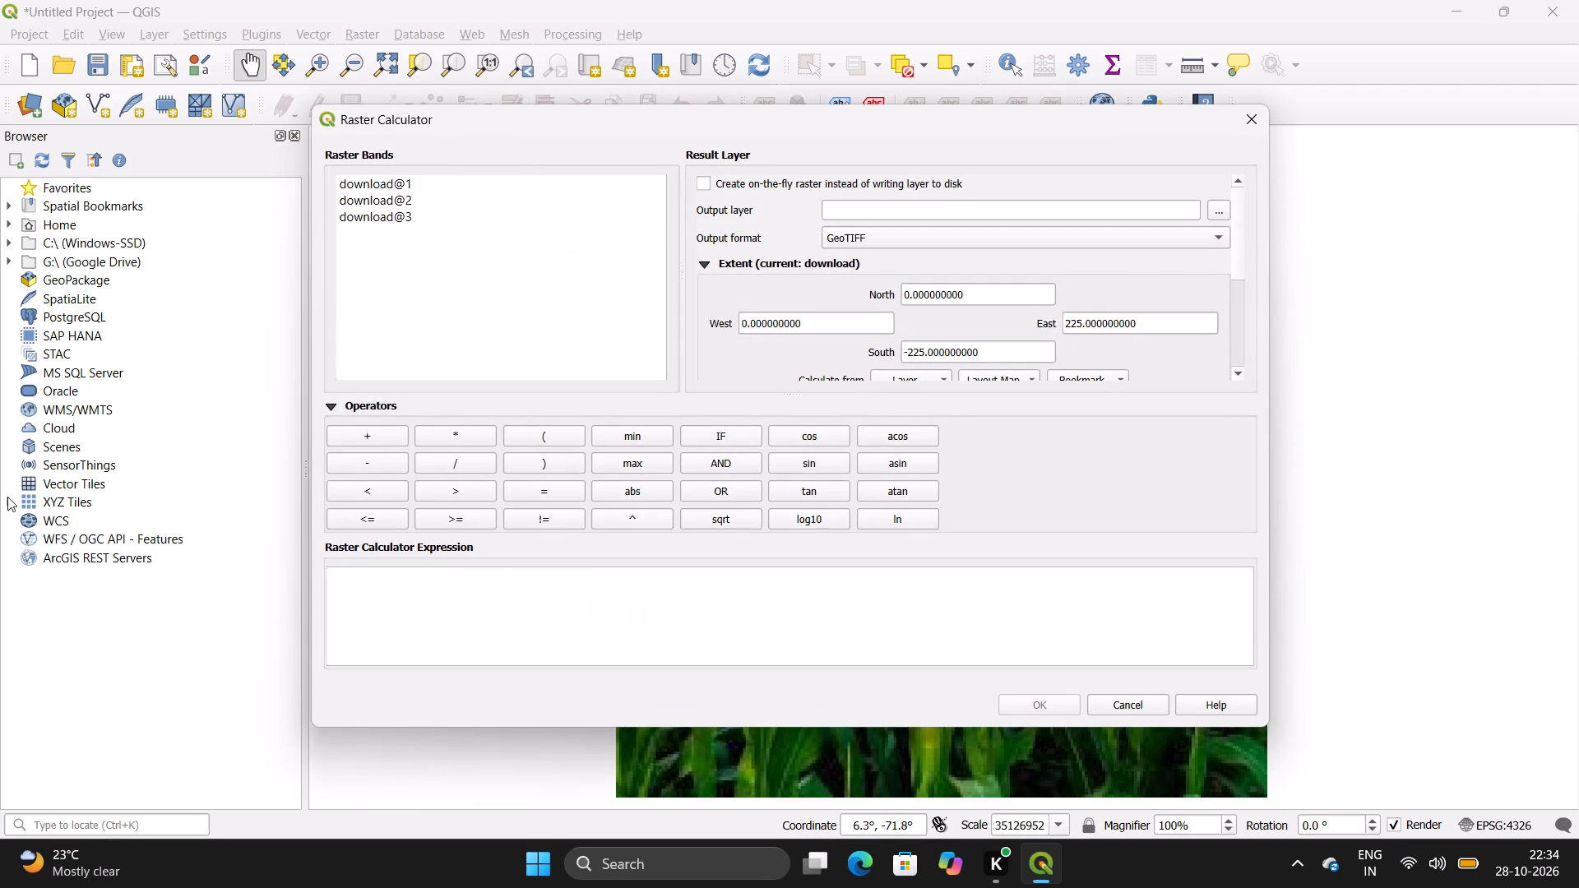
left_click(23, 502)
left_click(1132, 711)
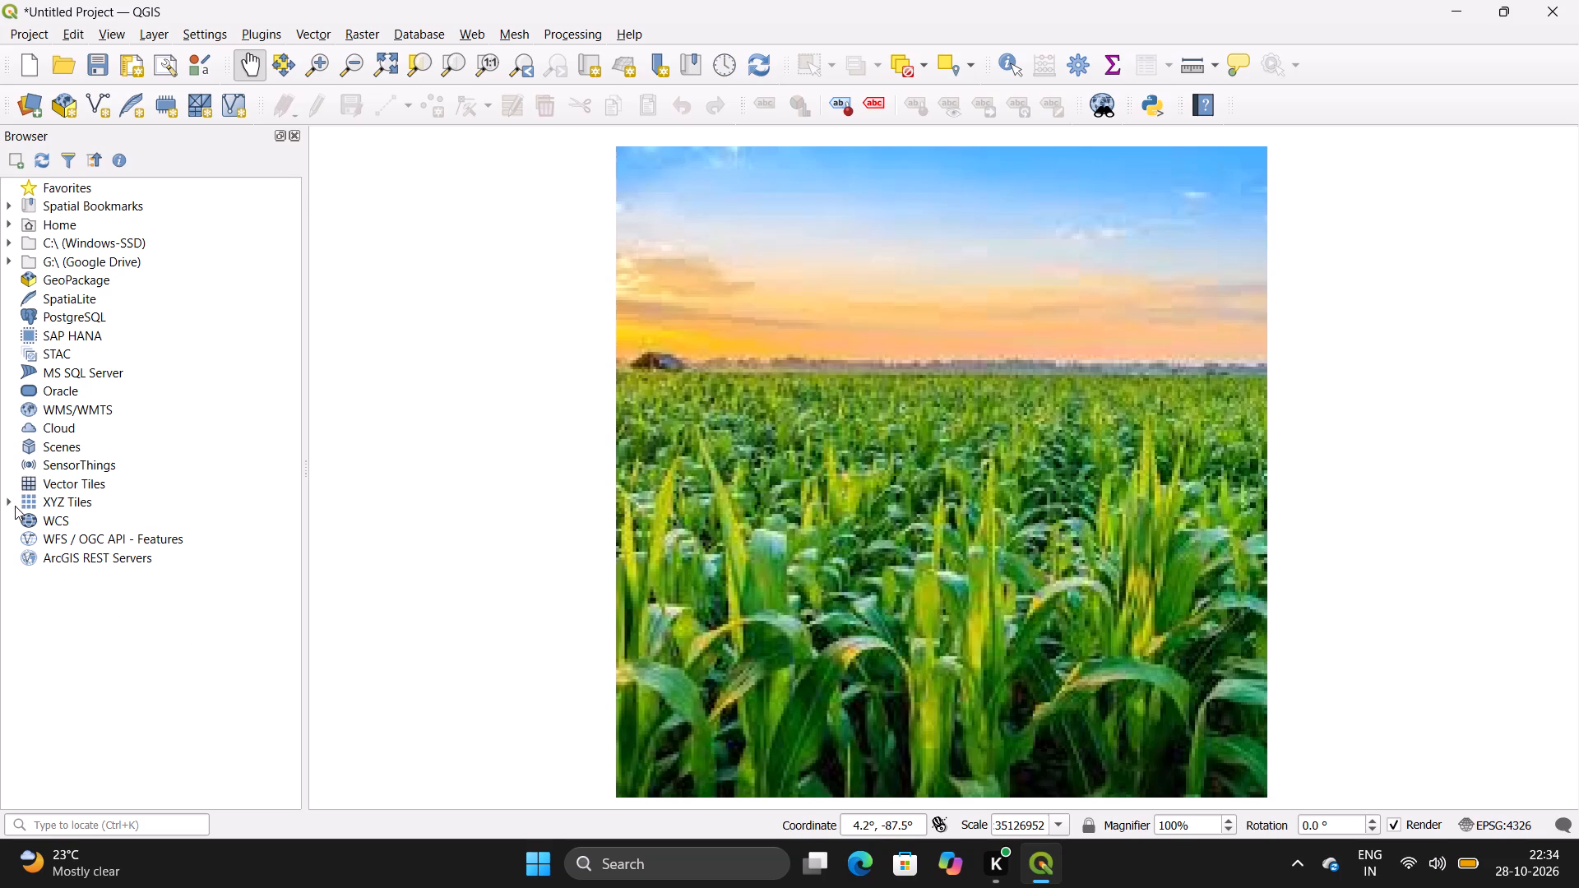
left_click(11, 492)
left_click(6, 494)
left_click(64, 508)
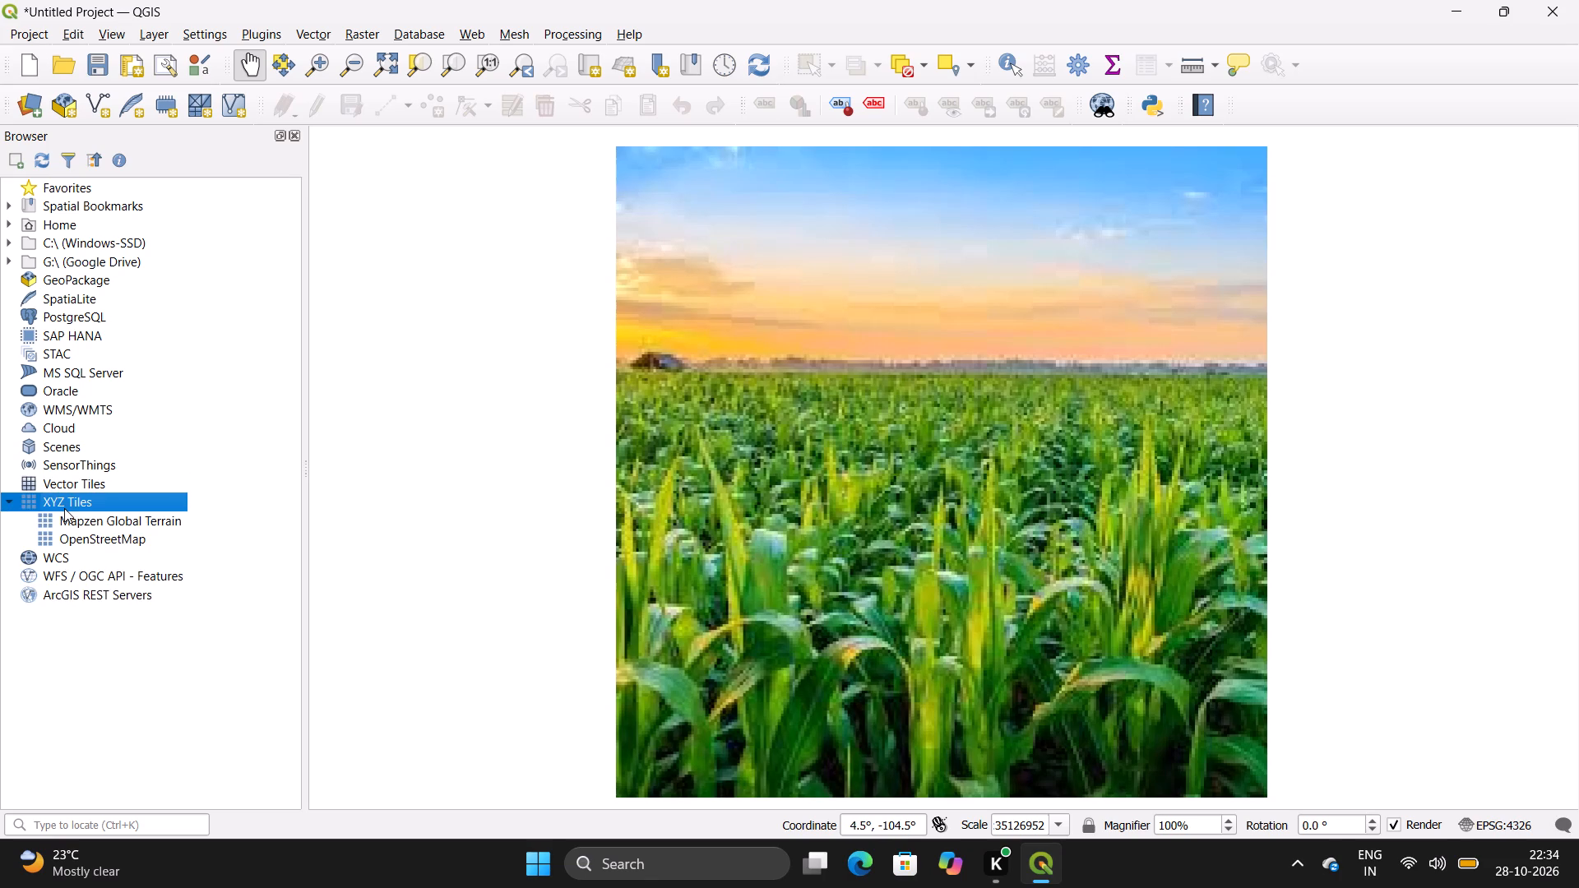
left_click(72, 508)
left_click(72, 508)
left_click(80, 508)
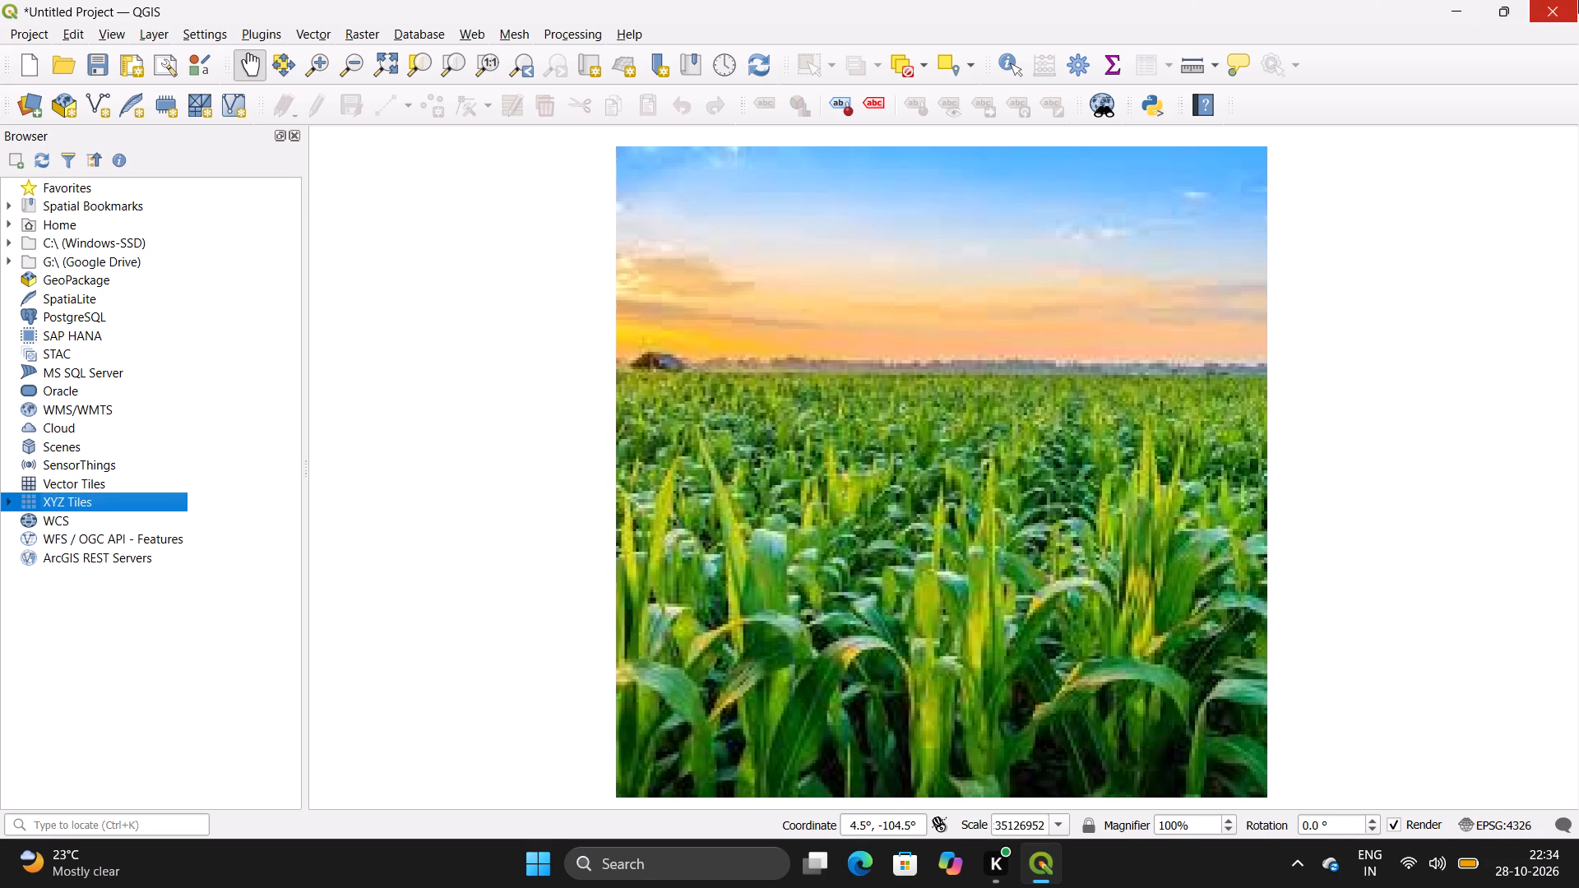
Exit the program from the untitled project.
left_click(1545, 8)
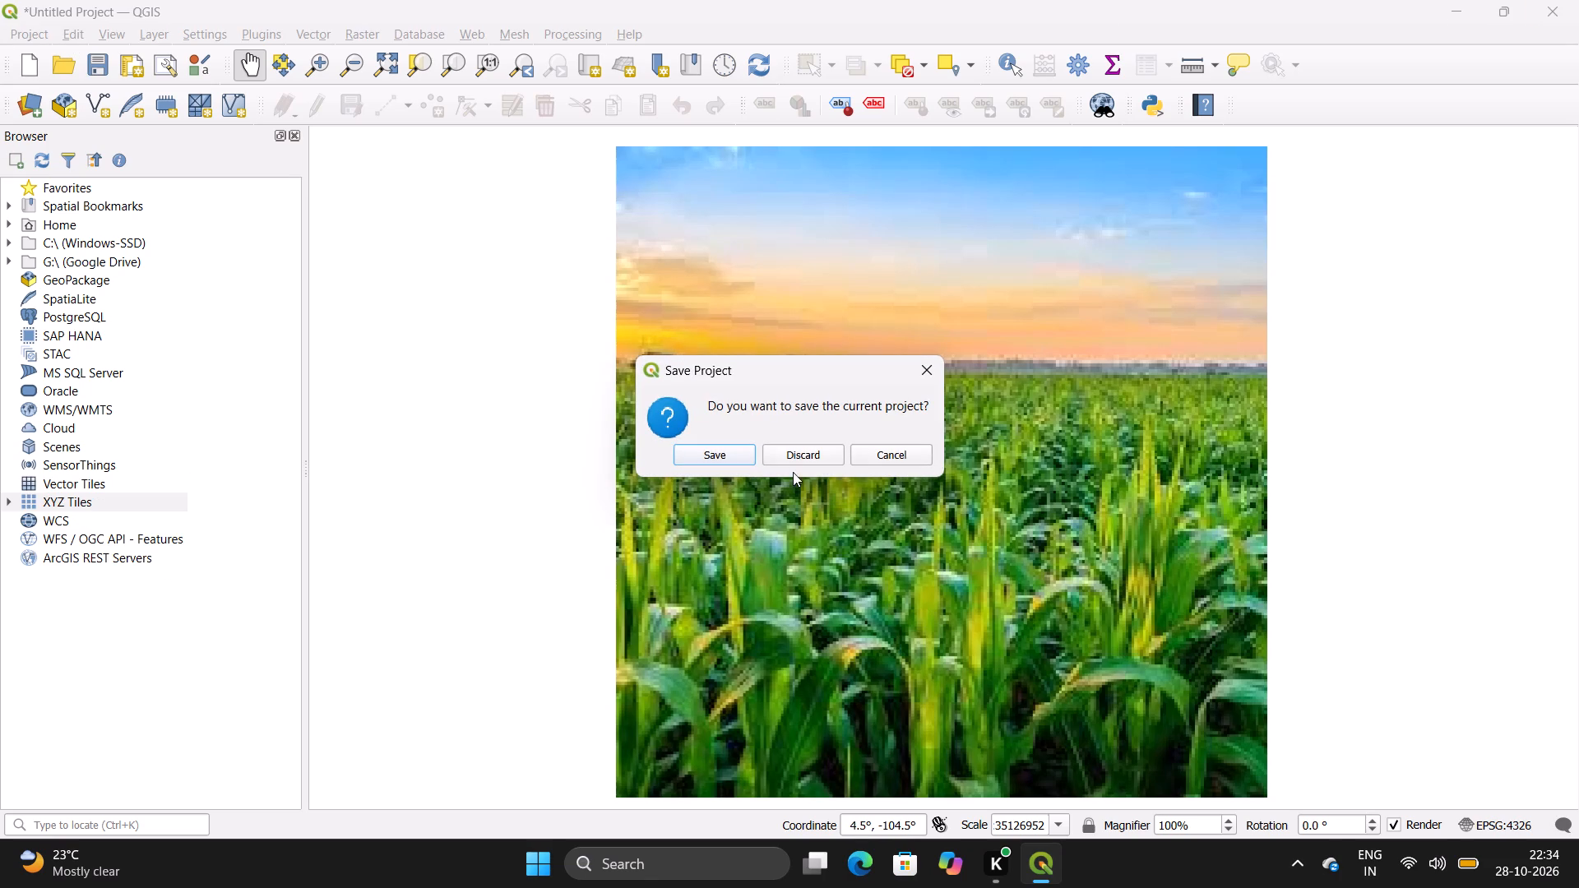
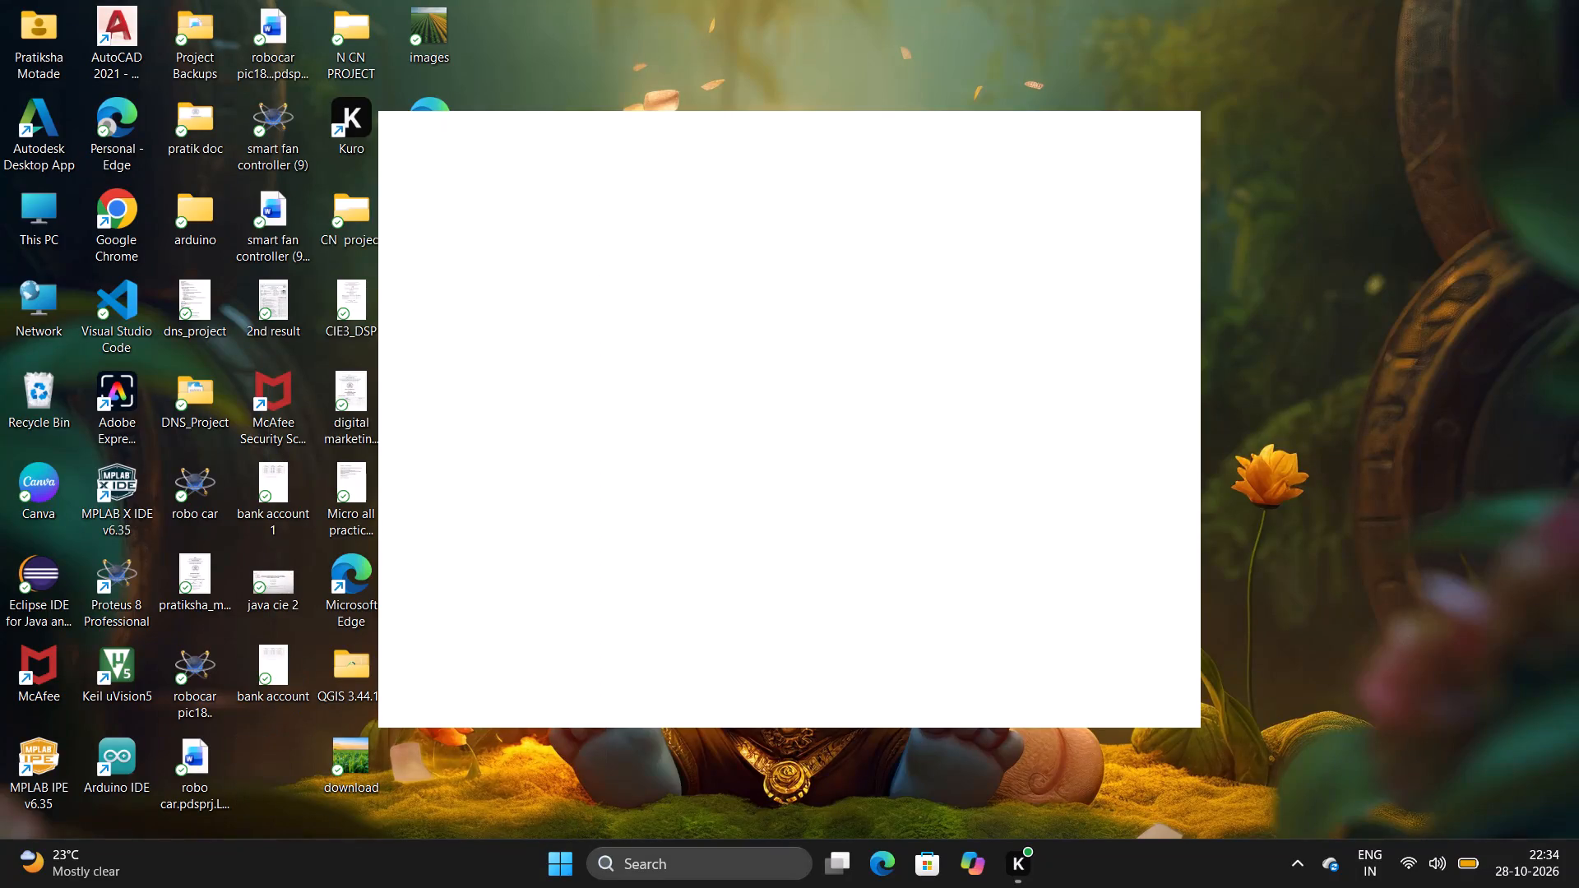
Launch QGIS Desktop 3.44.11 from the Windows search.
left_click(699, 882)
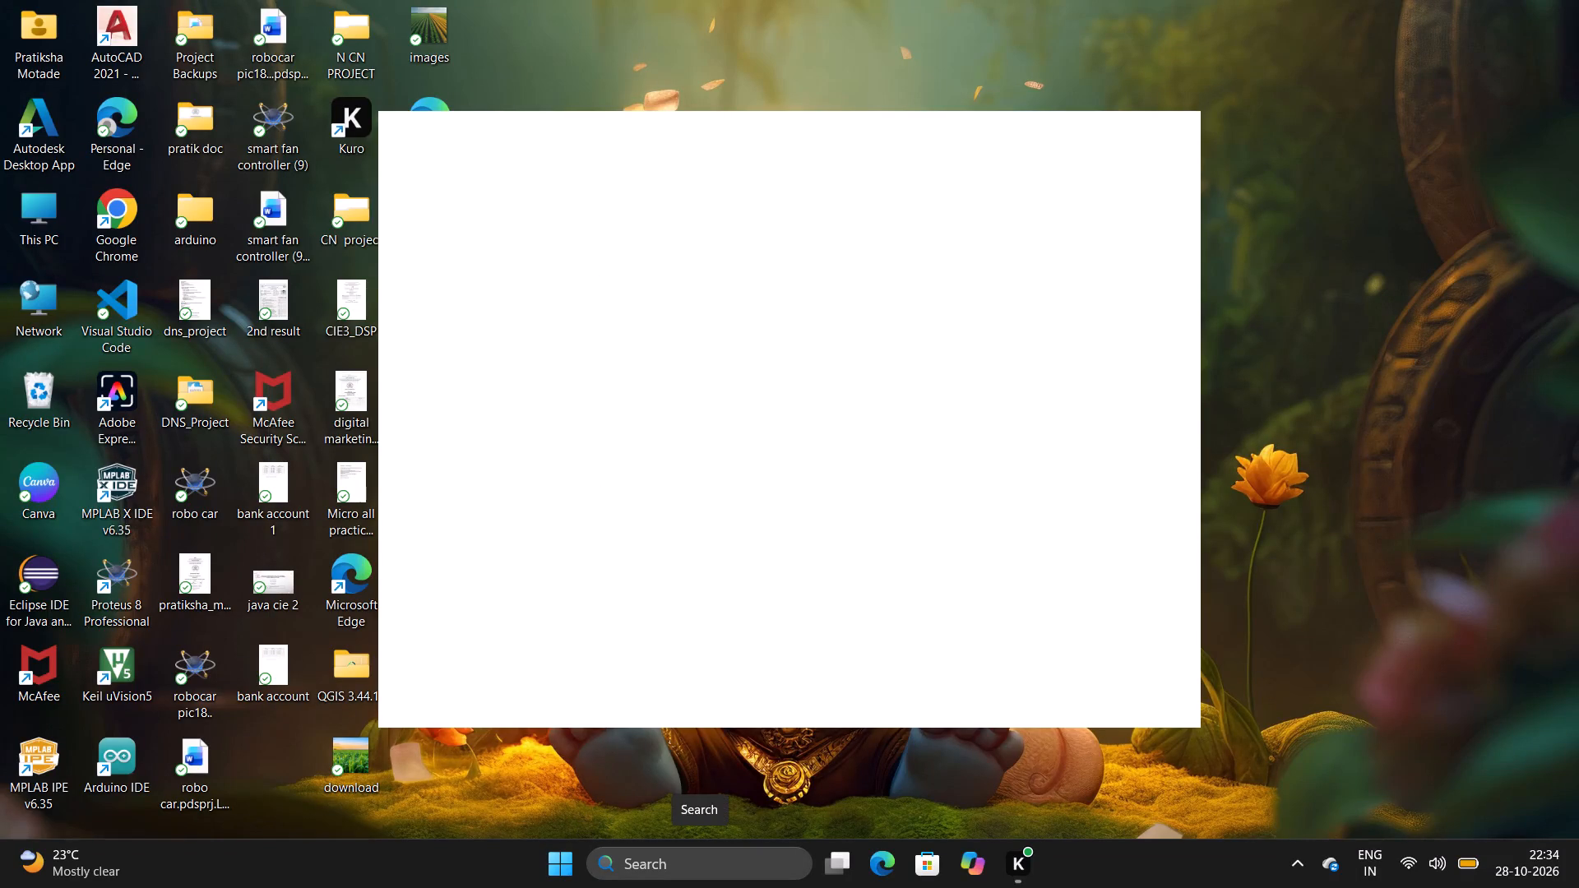
left_click(701, 865)
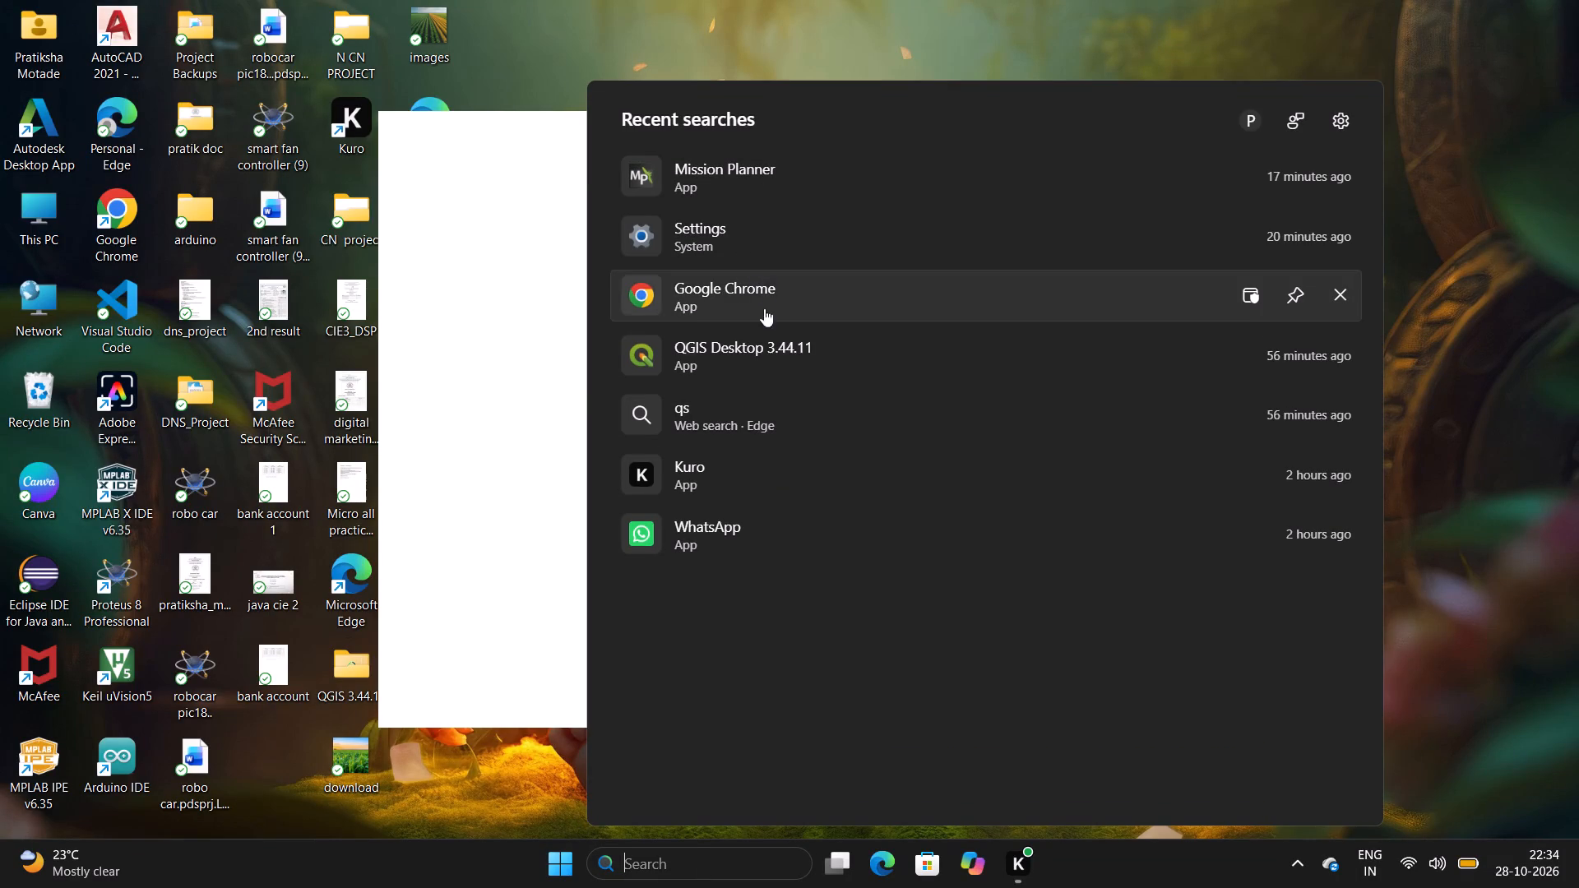
left_click(762, 346)
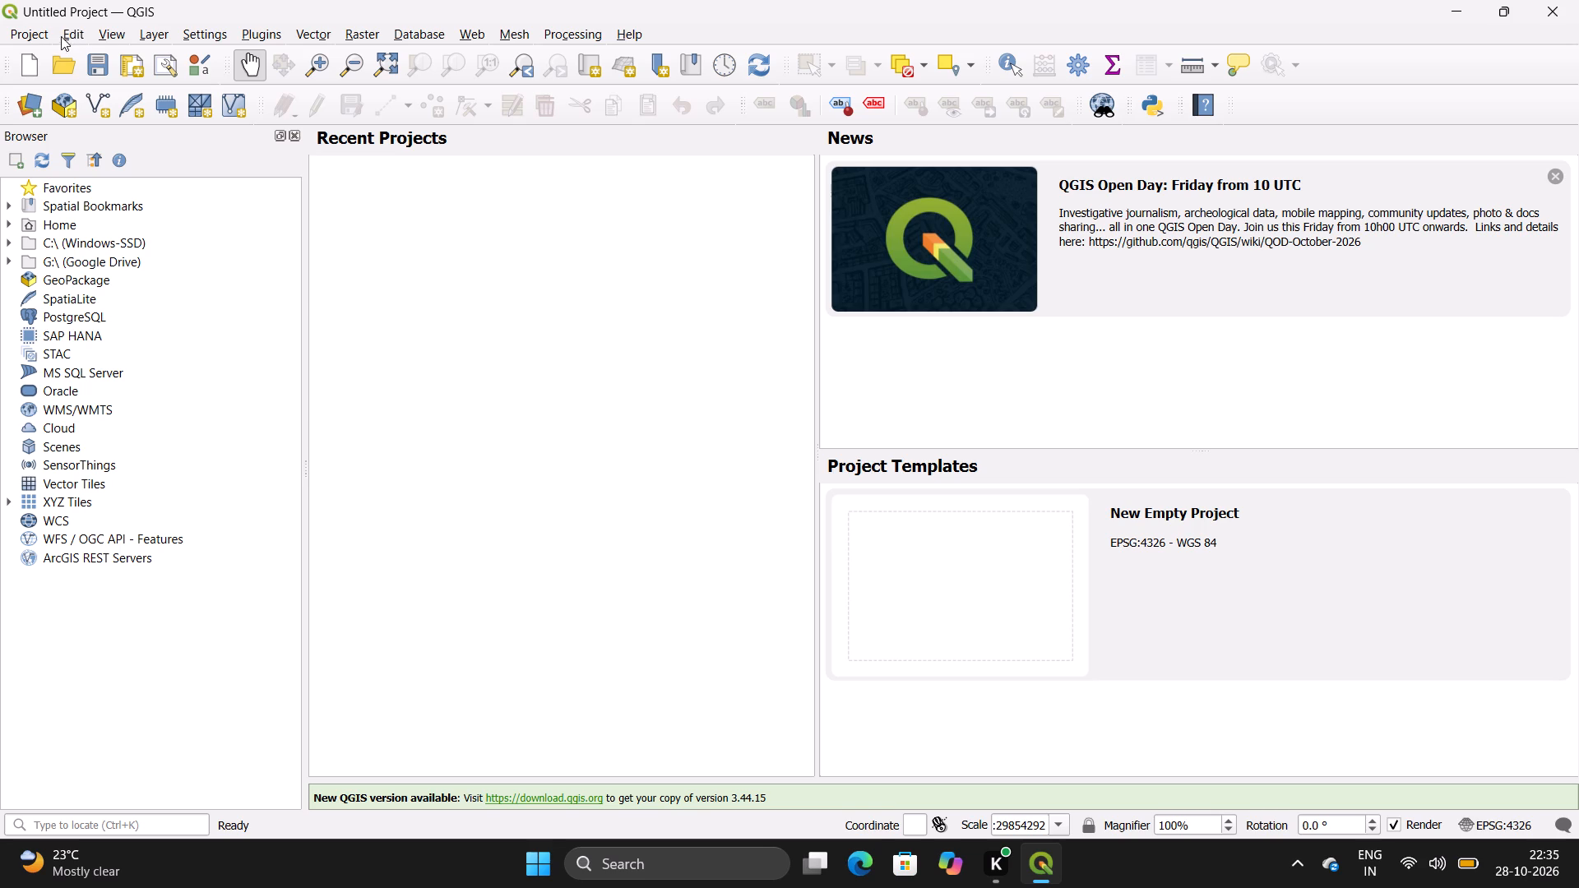
Create a new empty project.
left_click(21, 37)
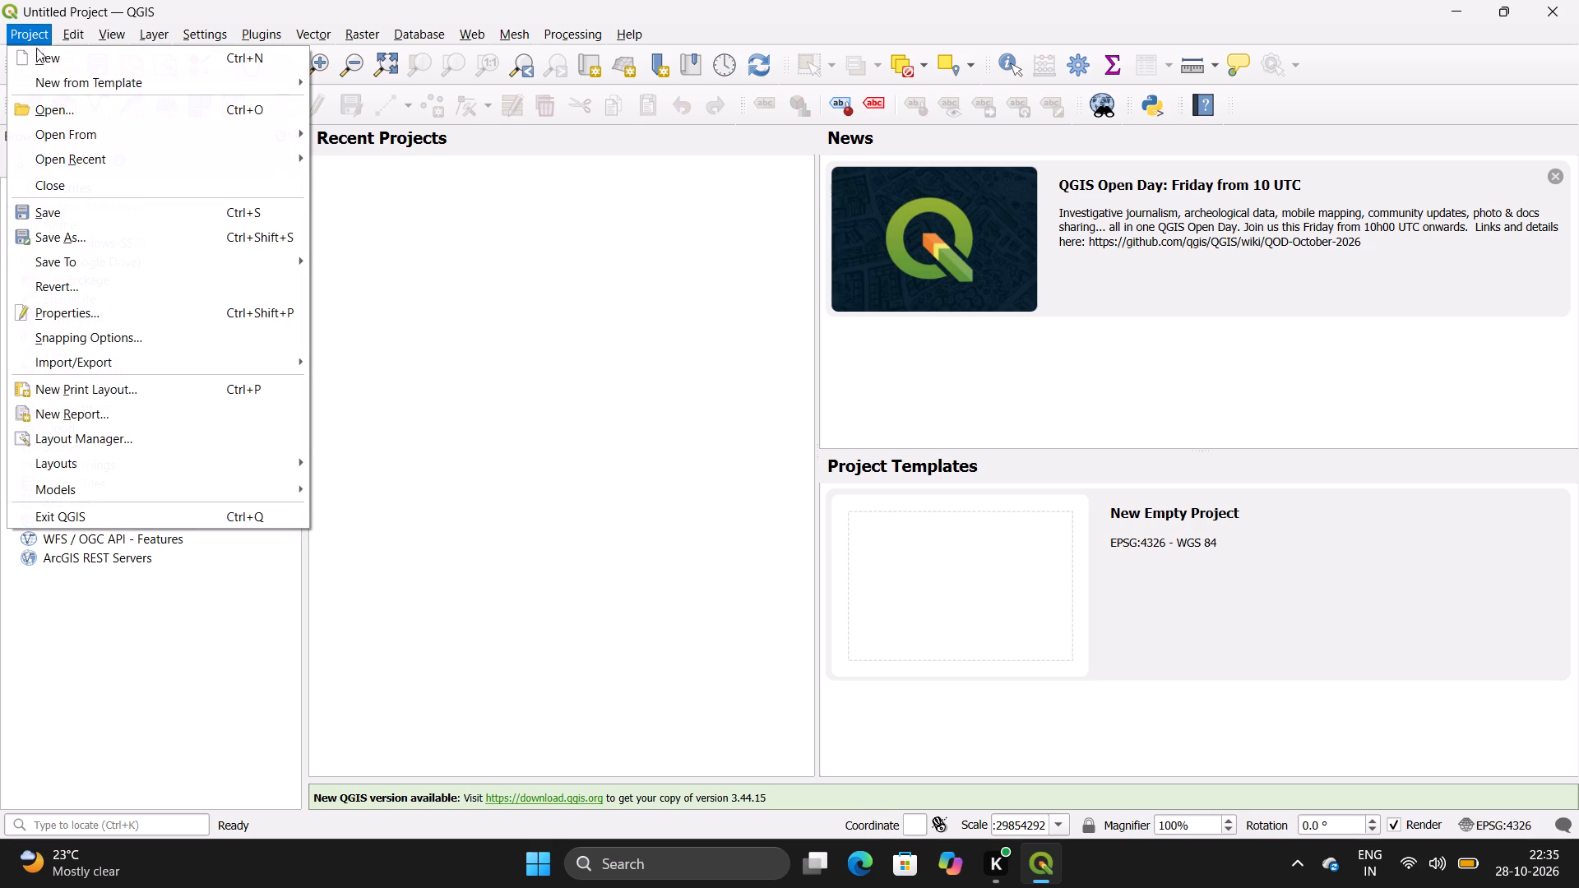
left_click(47, 64)
left_click(81, 35)
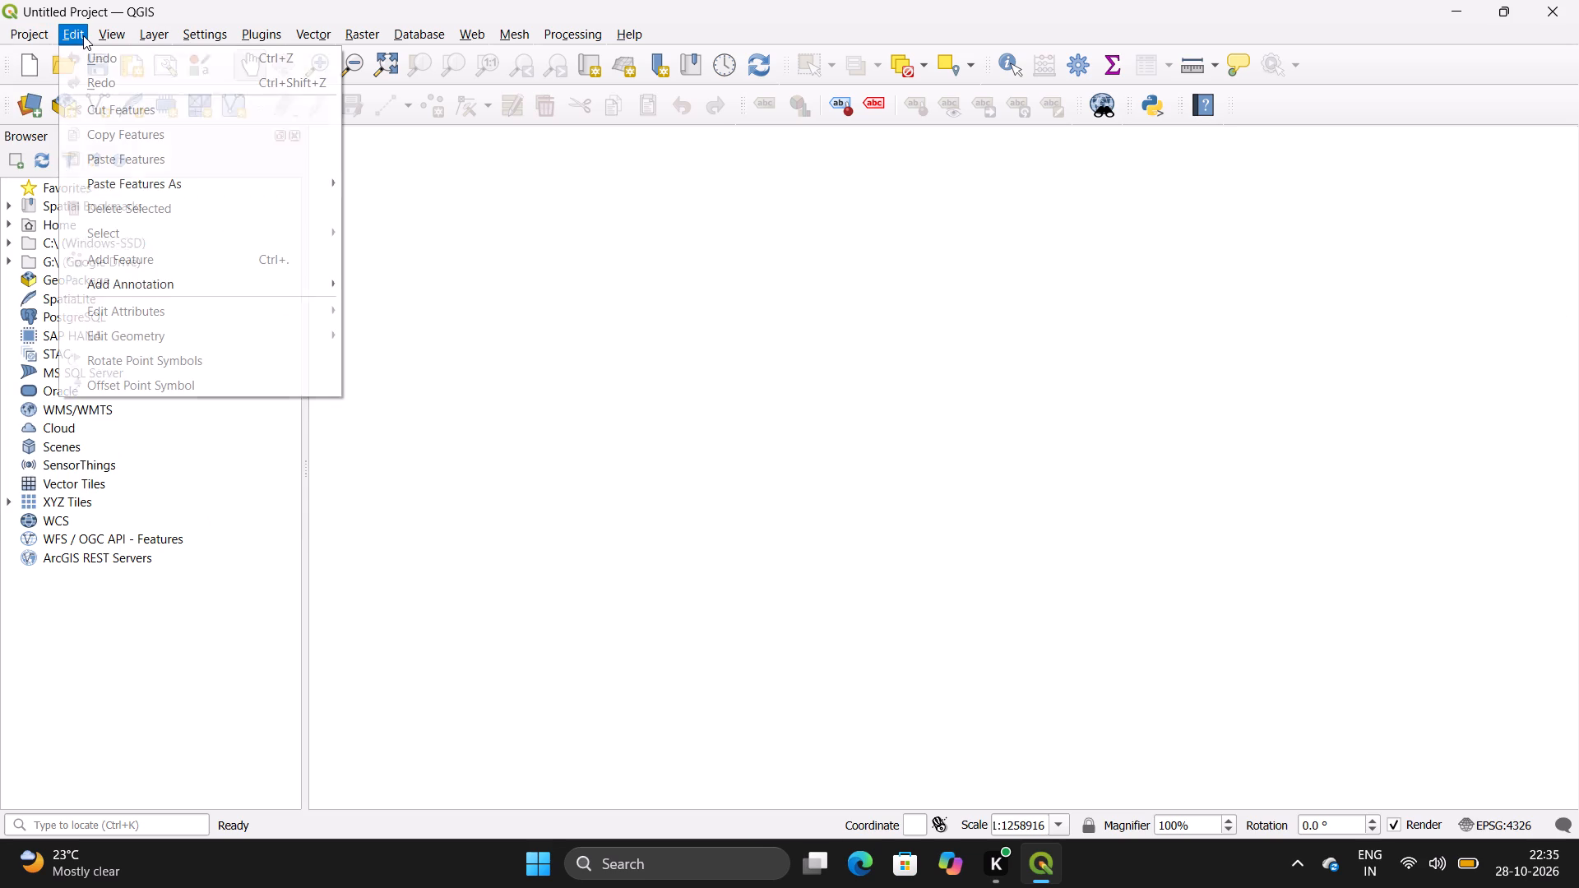
left_click(83, 35)
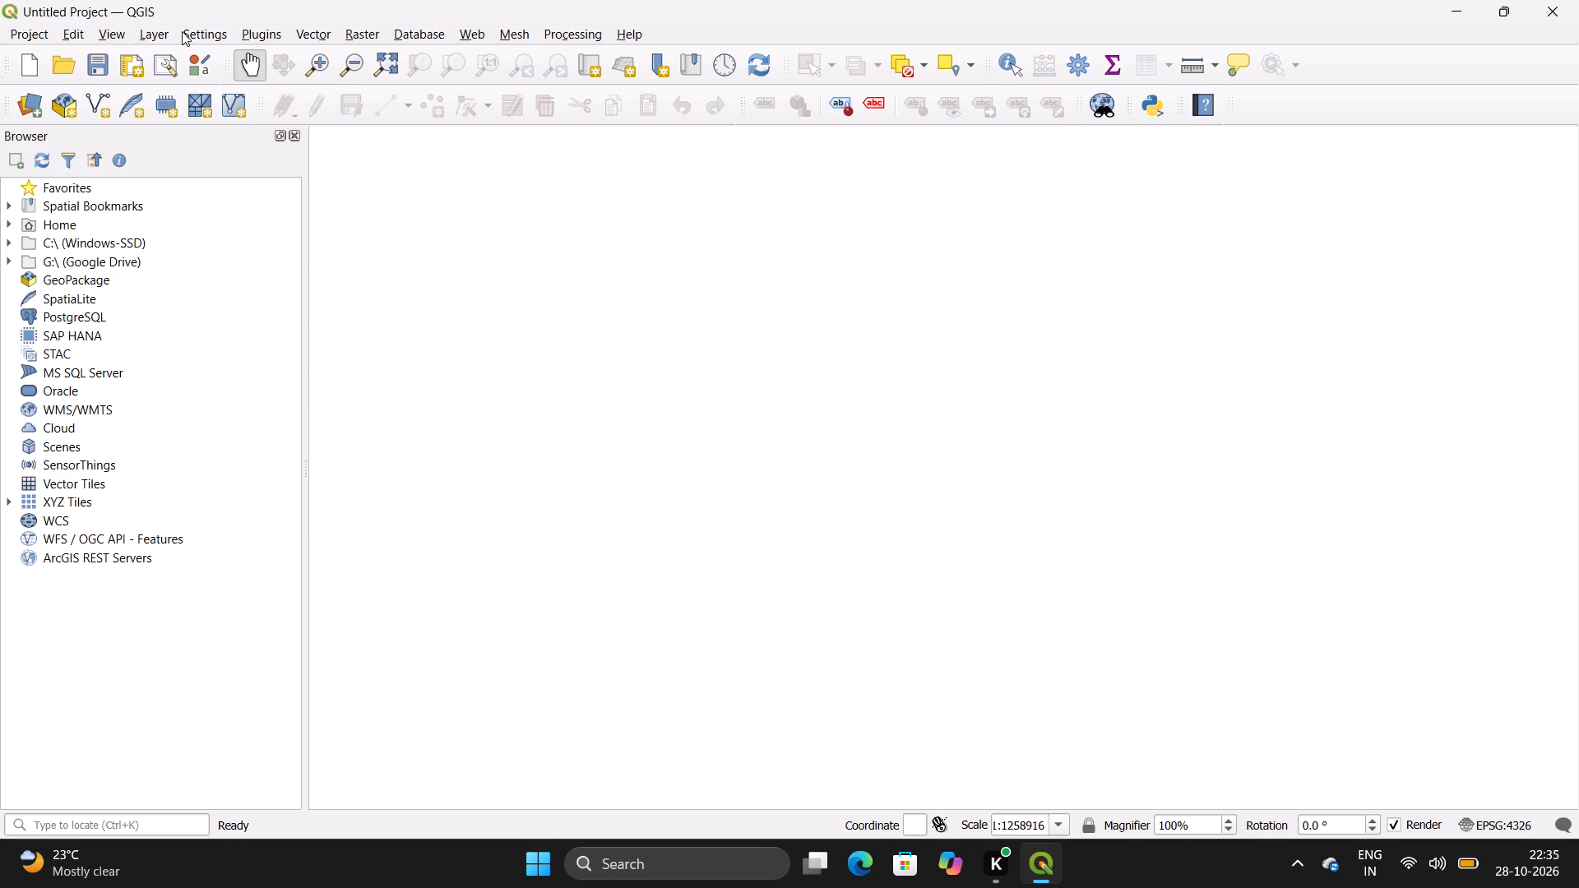
Add images.jpeg from the Desktop folder to the project as a raster layer and close the Data Source Manager.
left_click(153, 38)
left_click(202, 54)
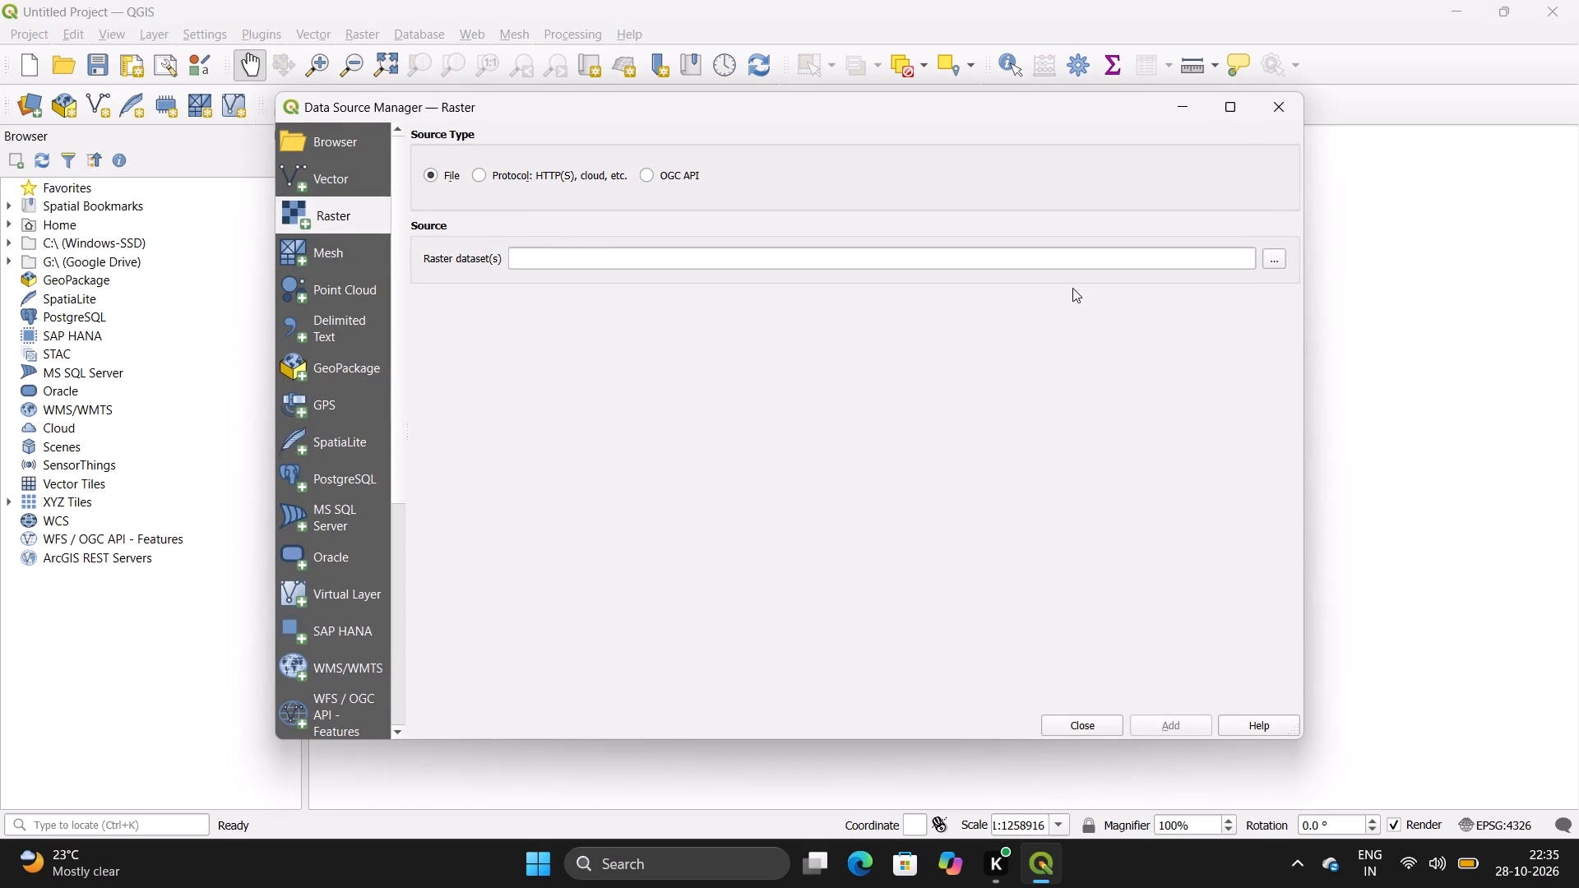
left_click(1271, 263)
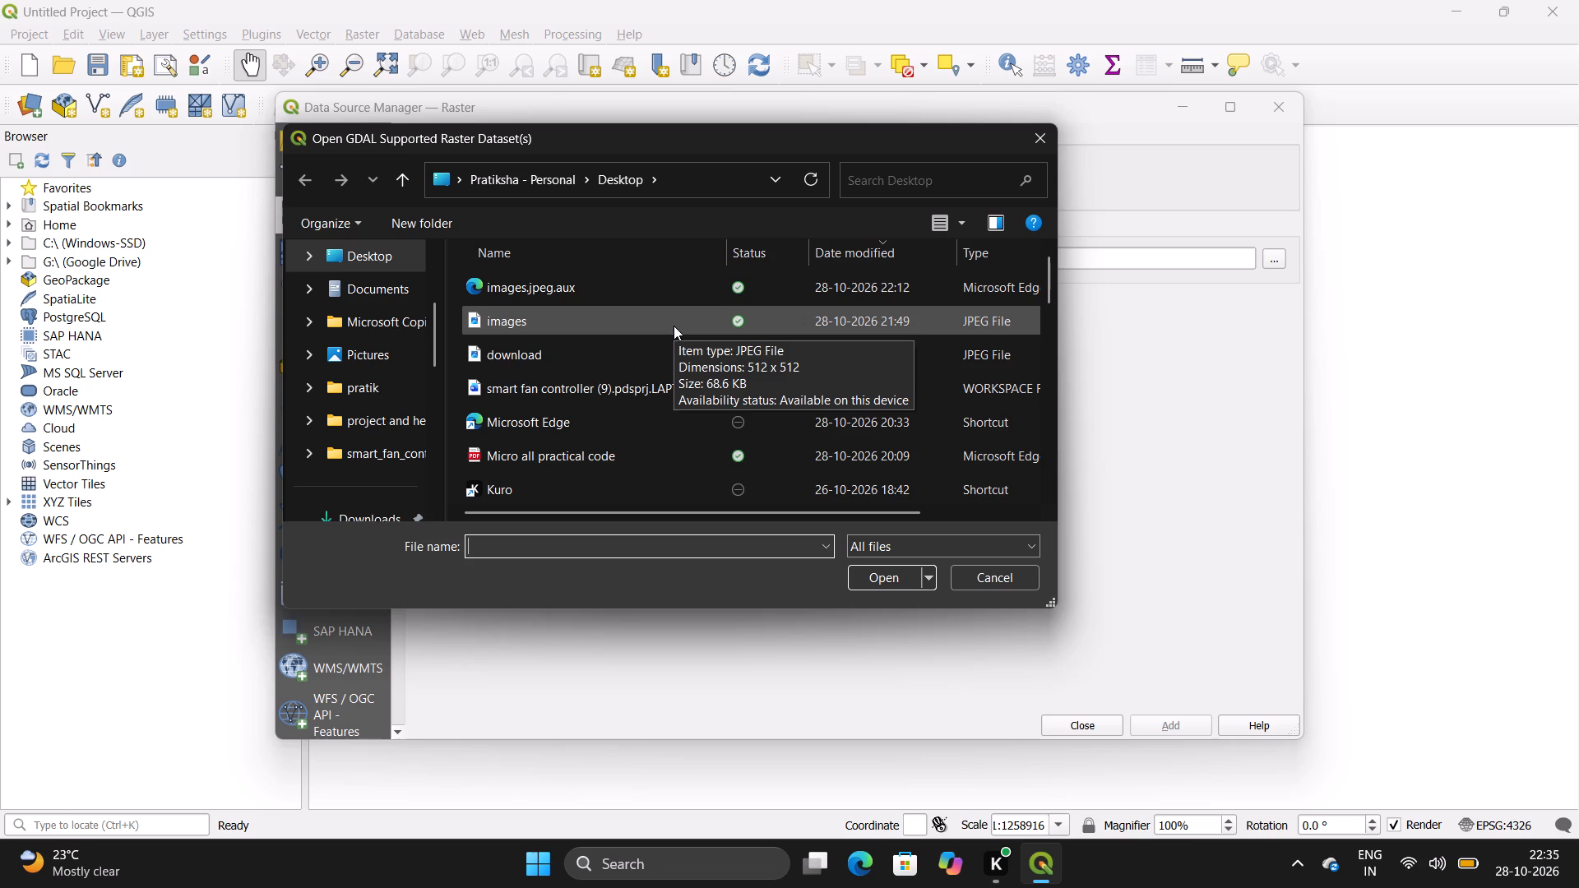
left_click(674, 326)
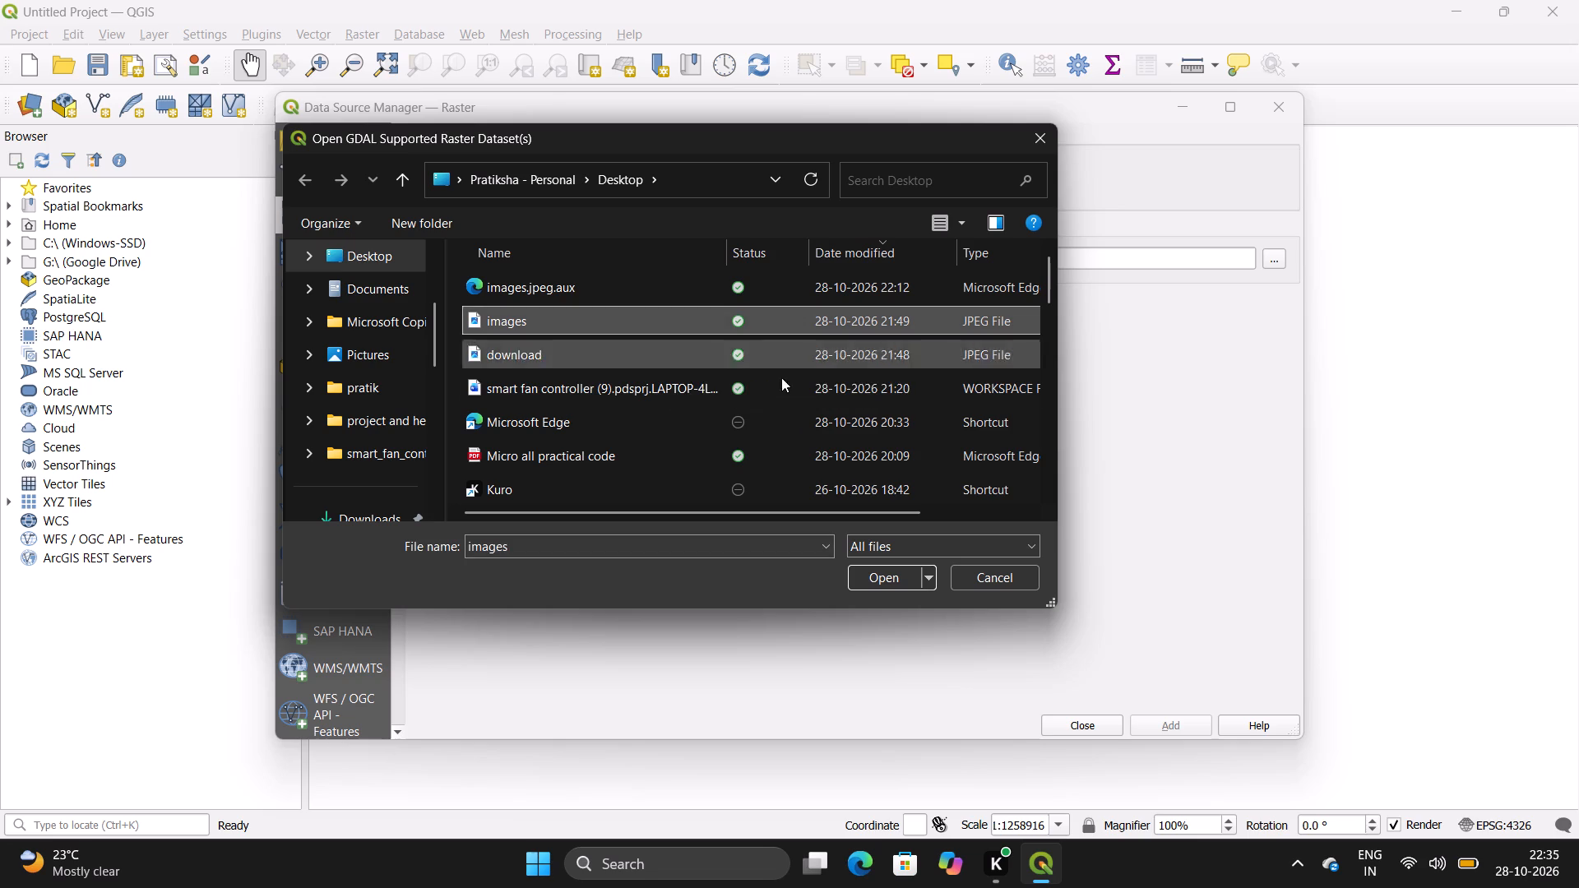
left_click(897, 583)
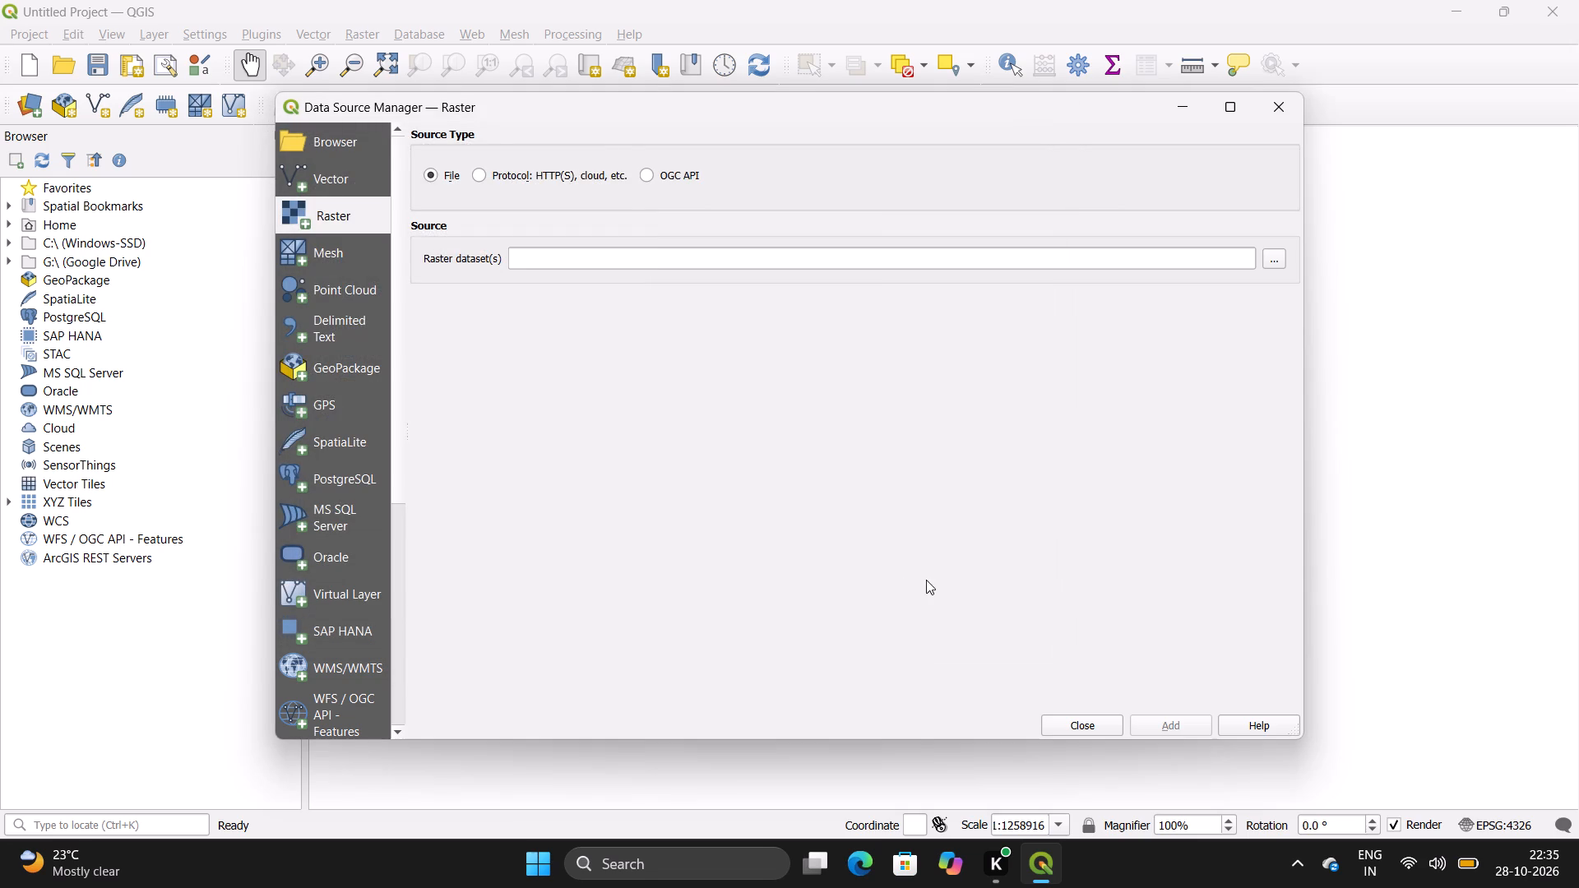
left_click(1179, 728)
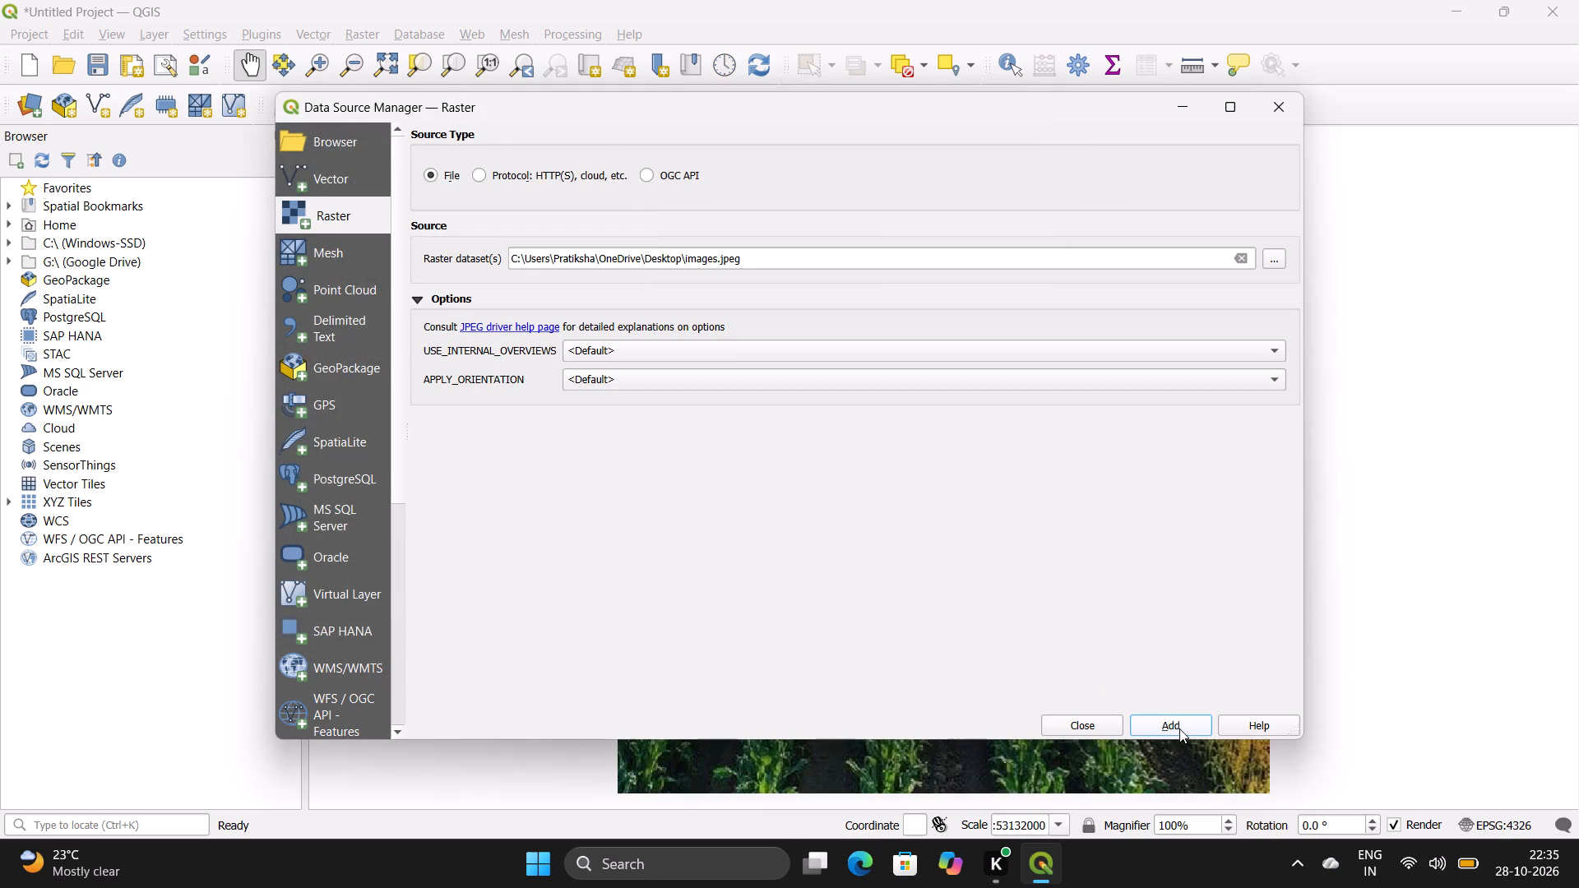
left_click(1290, 85)
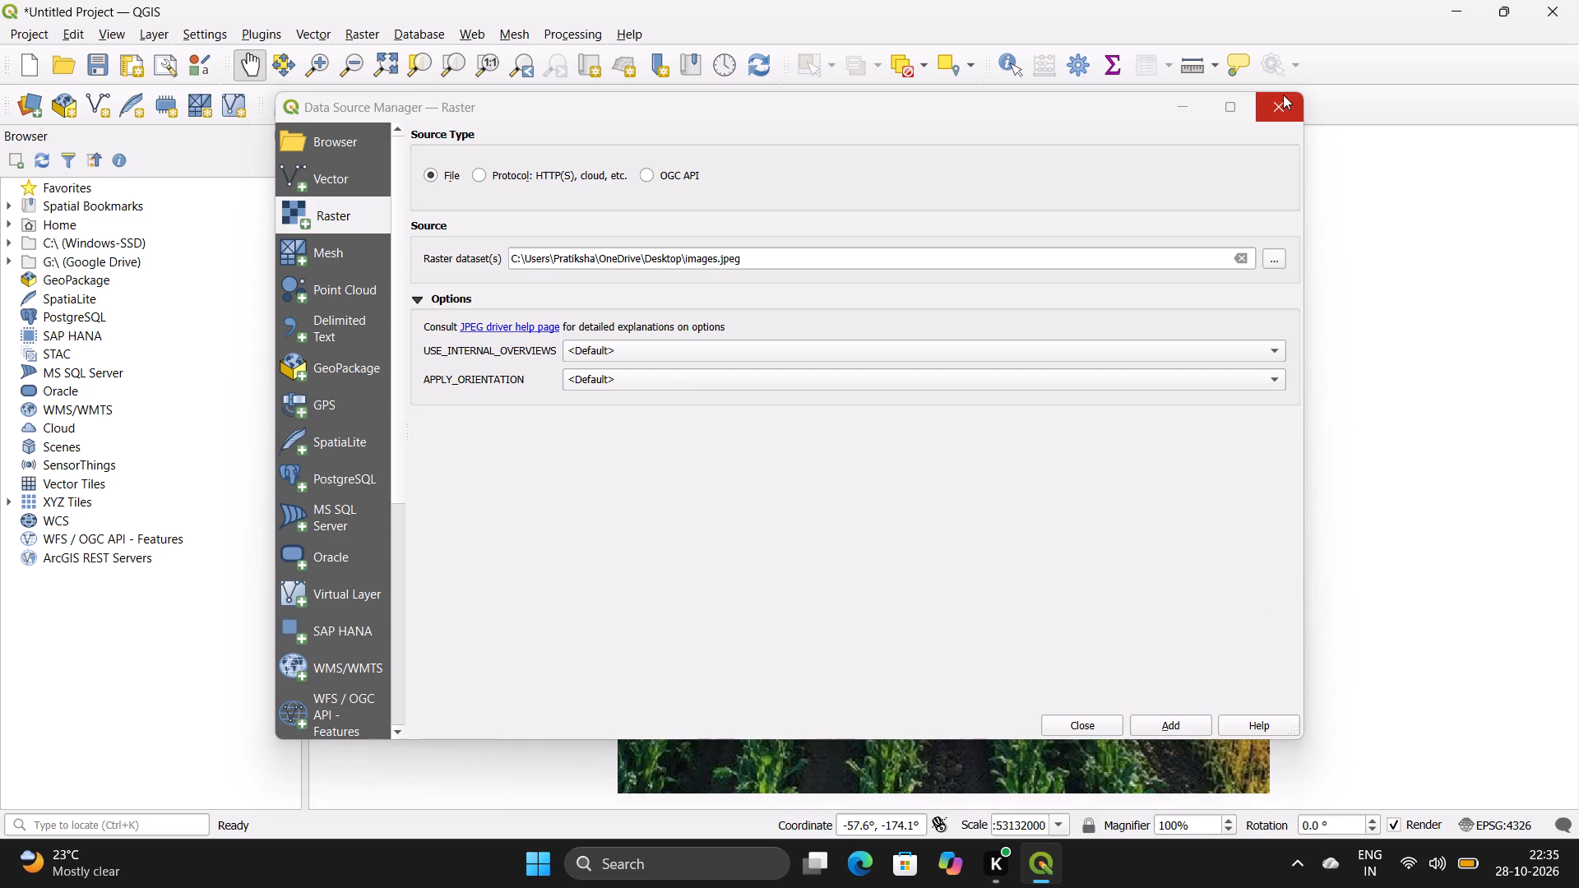
left_click(1280, 108)
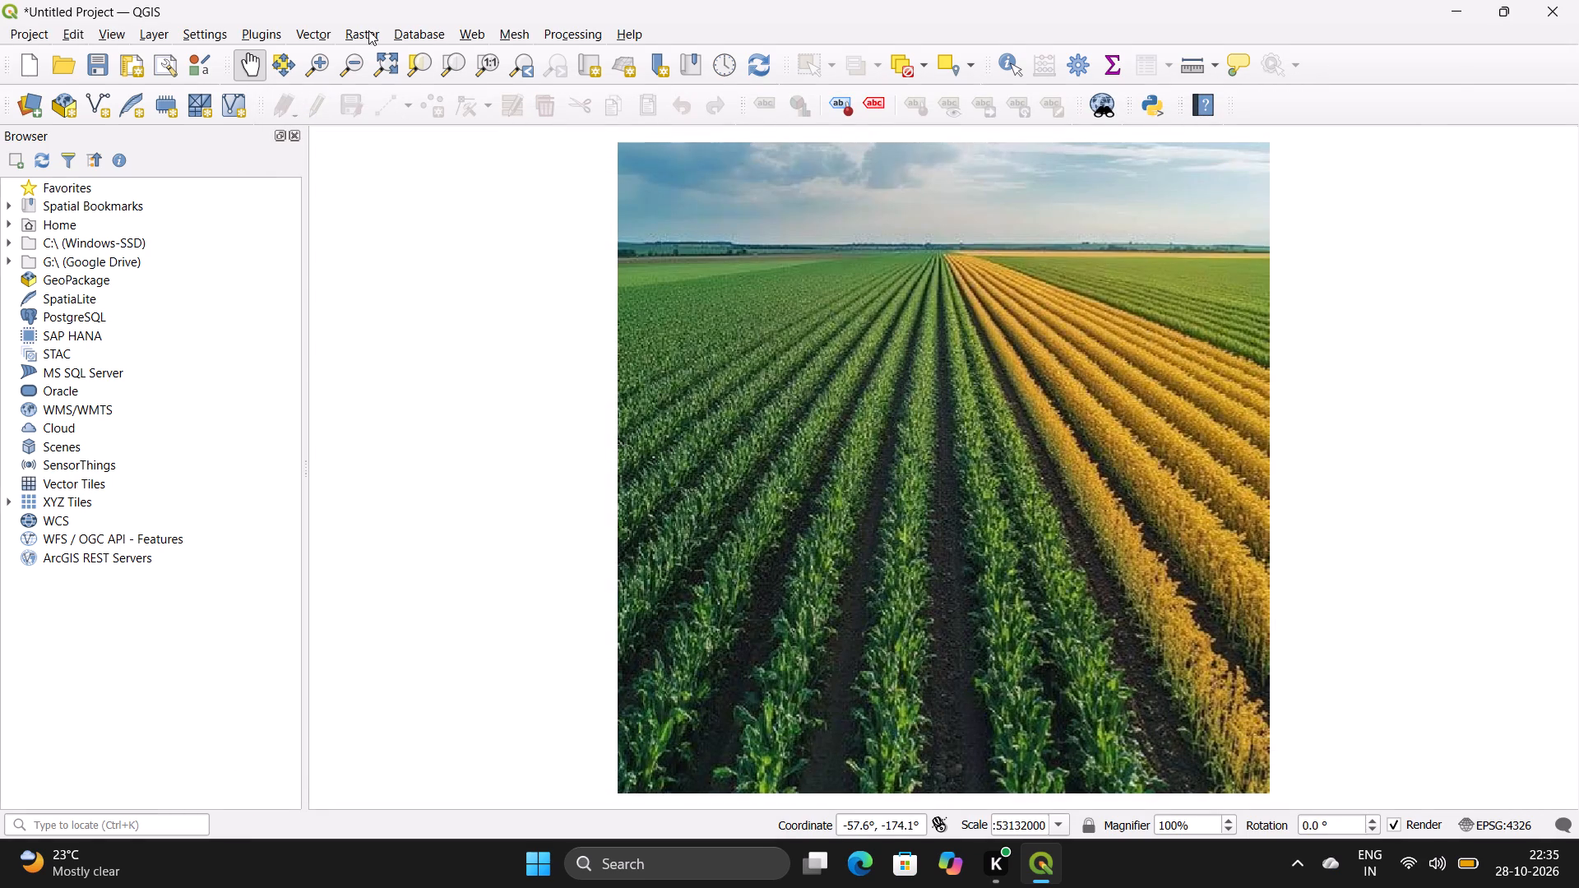
In the Raster Calculator, build the numerator ( images@3 - images@1 ) from the image's bands.
left_click(368, 30)
left_click(384, 50)
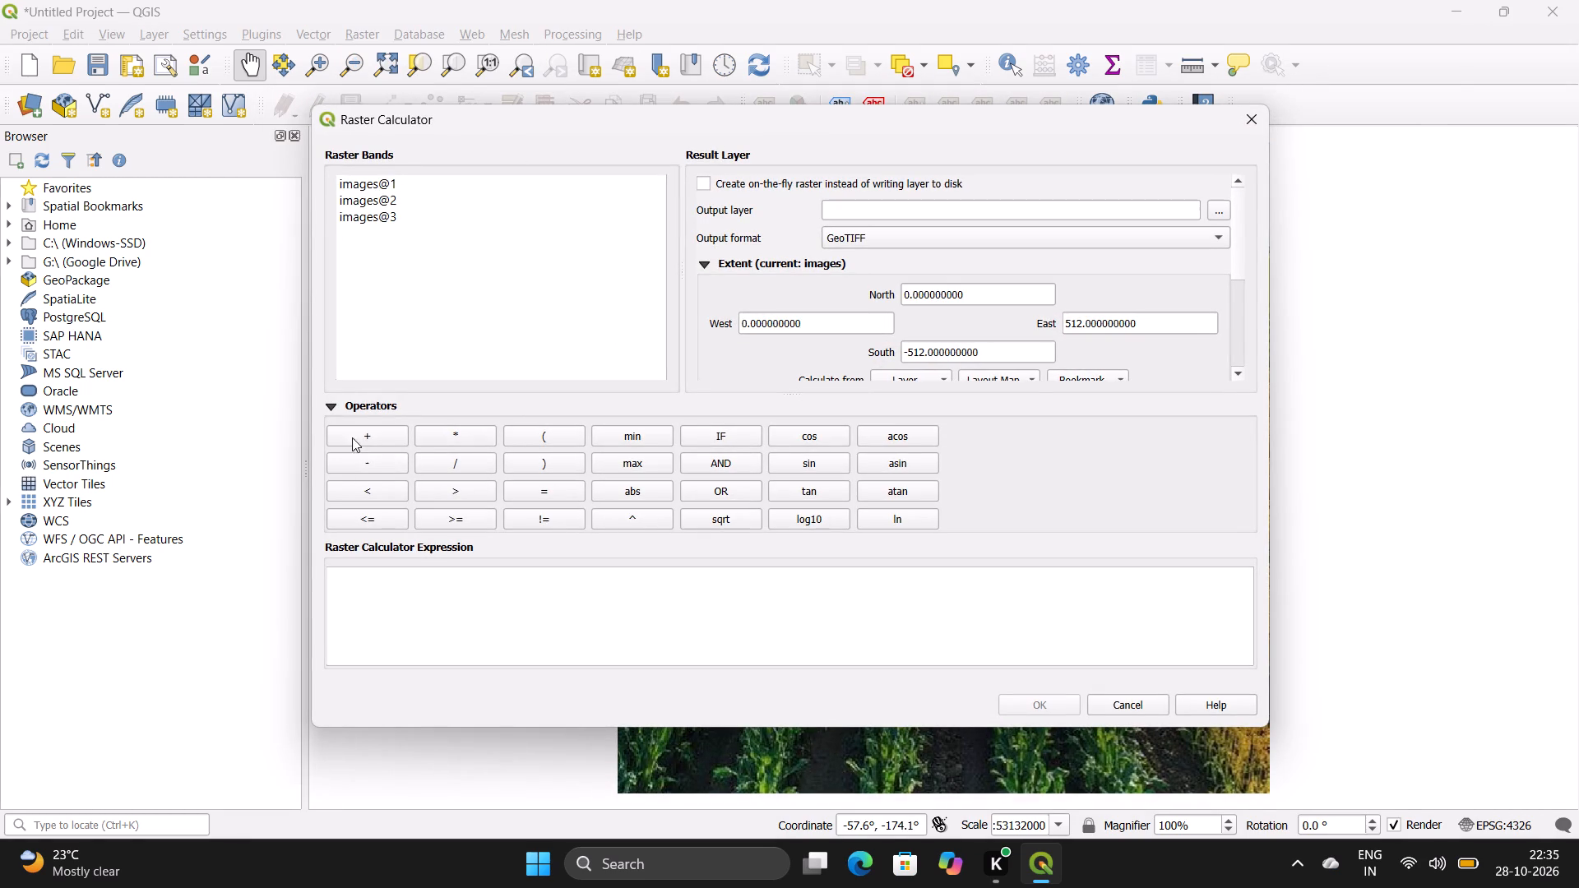
left_click(539, 432)
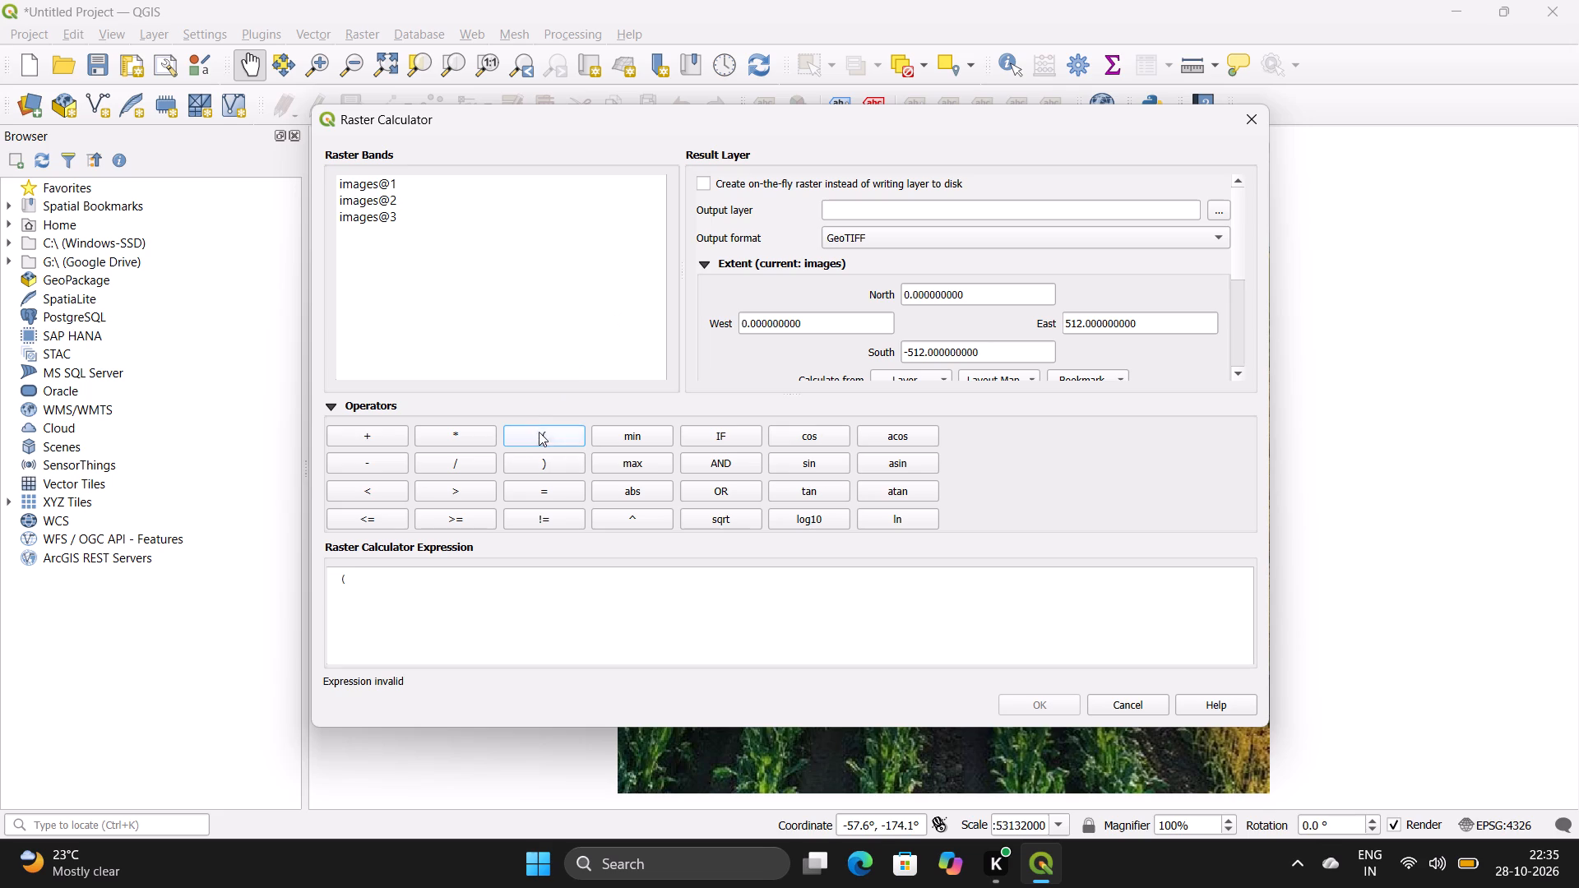
right_click(368, 208)
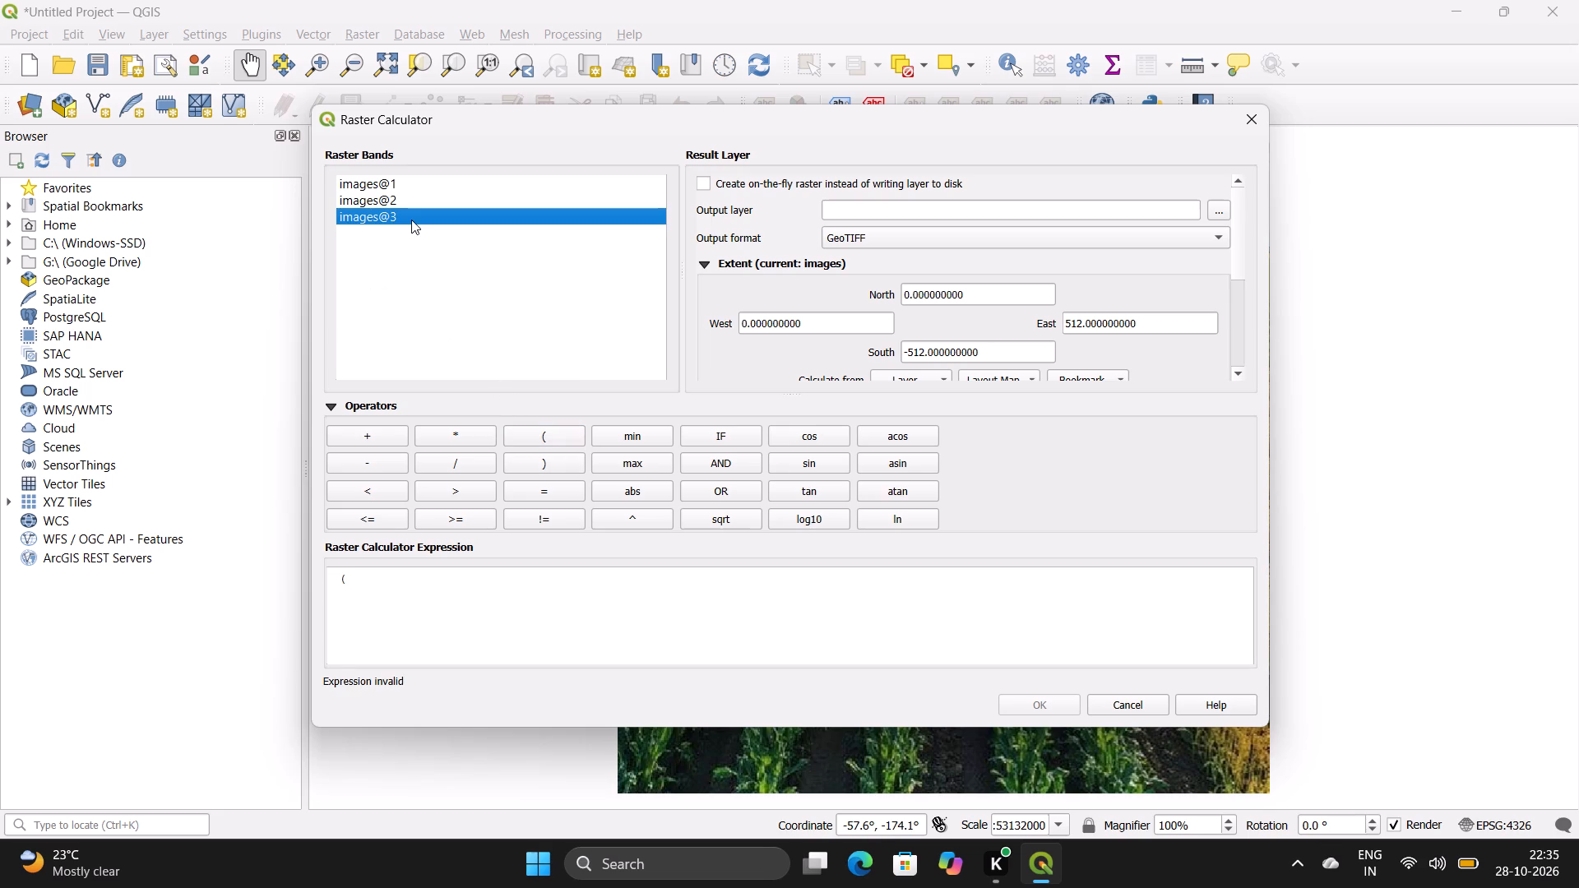
key("ctrl+c")
left_click(363, 589)
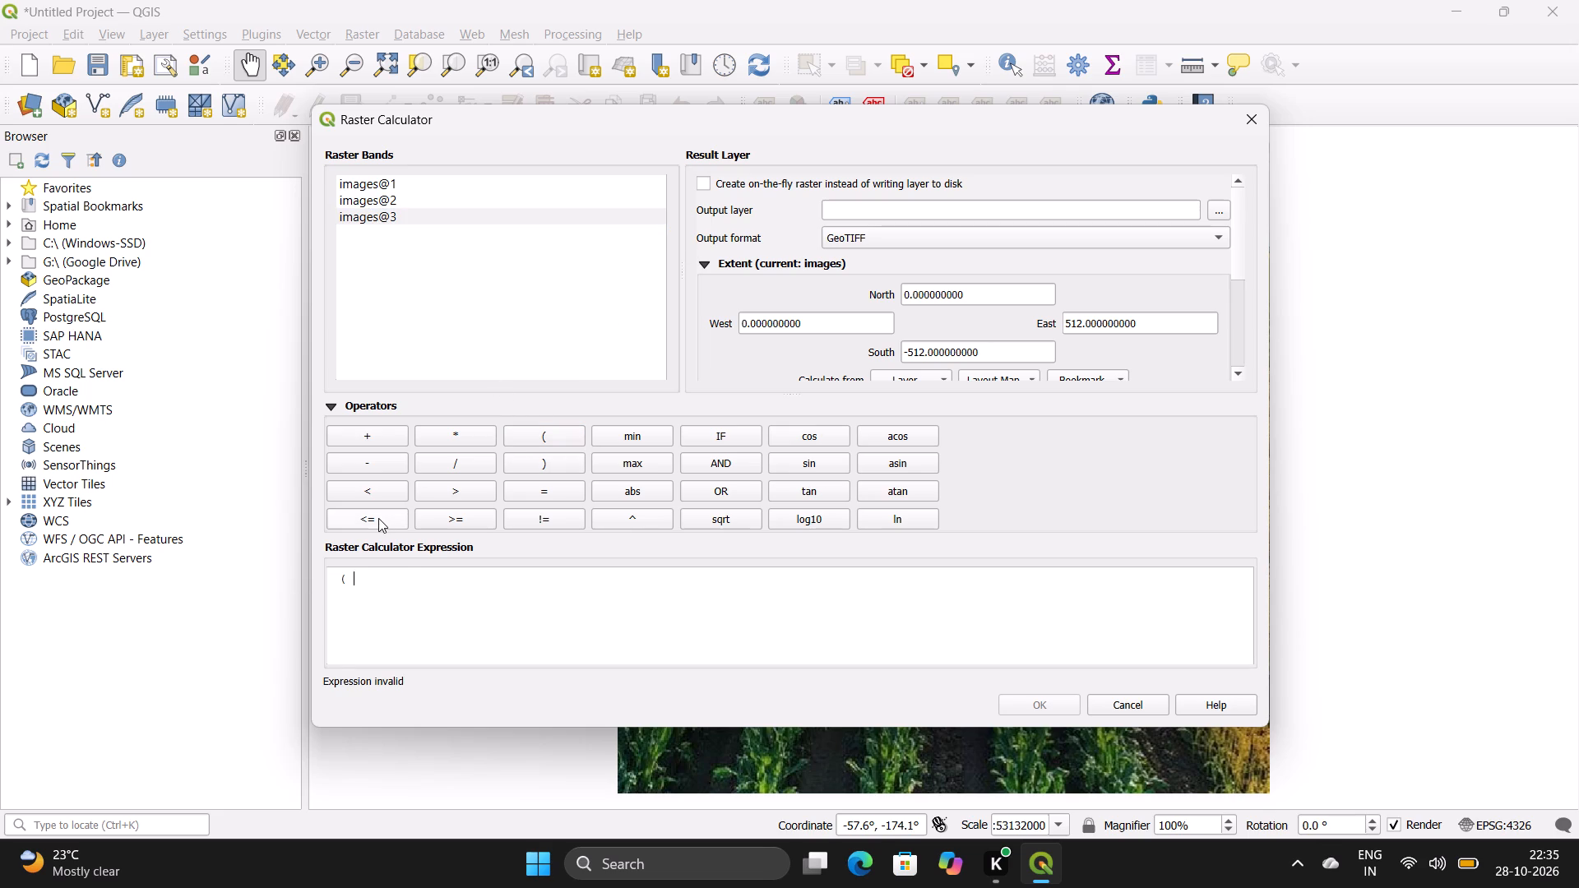
key("ctrl+v")
left_click(391, 456)
left_click(470, 182)
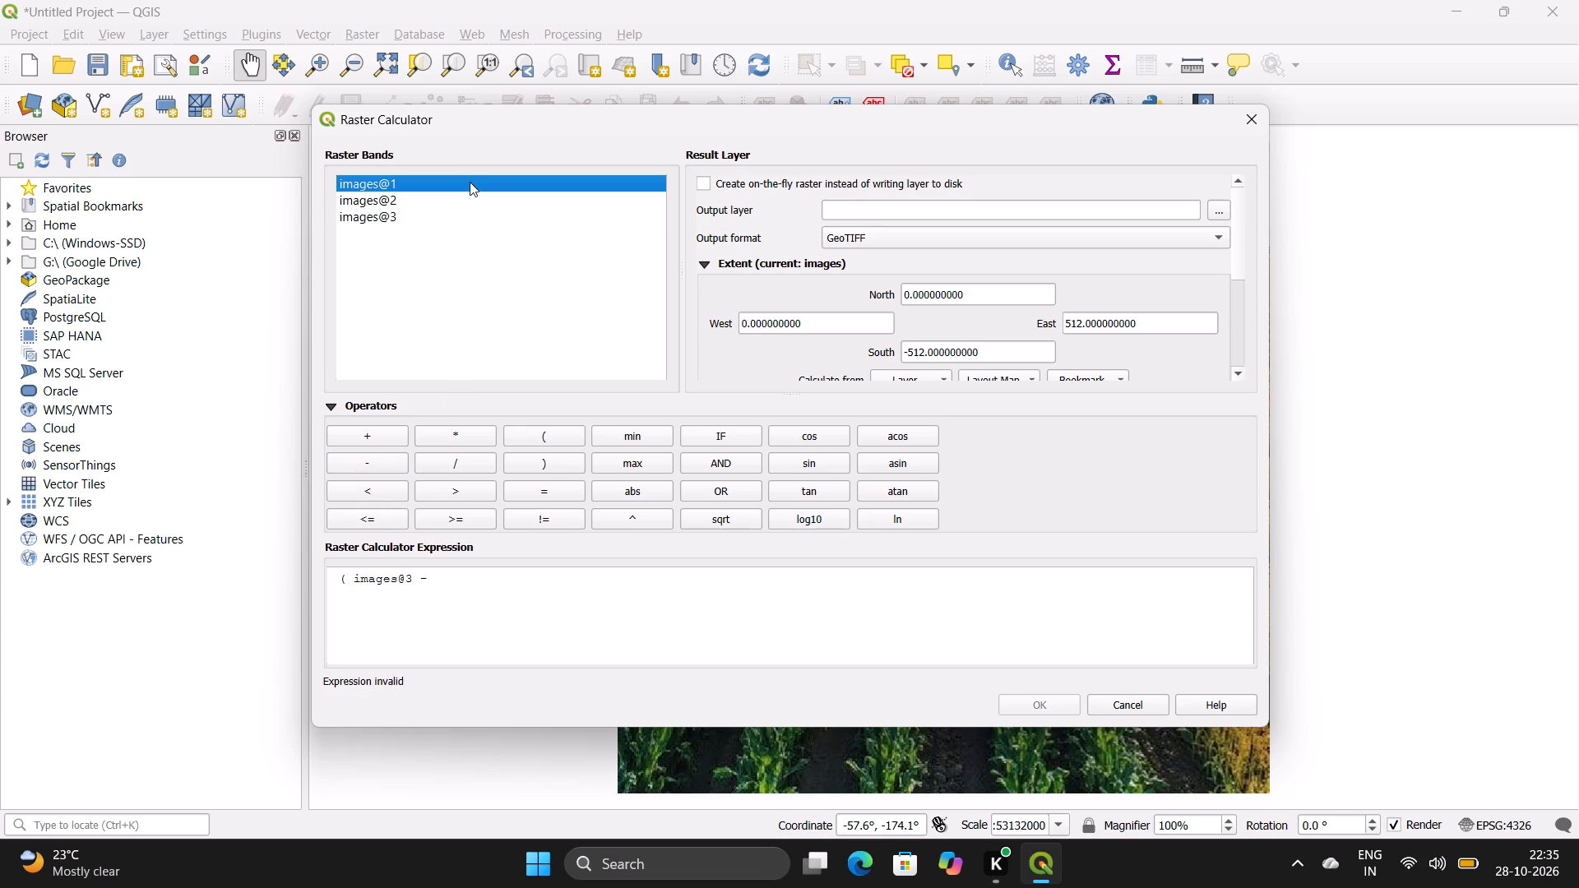
key("ctrl+c")
left_click(461, 582)
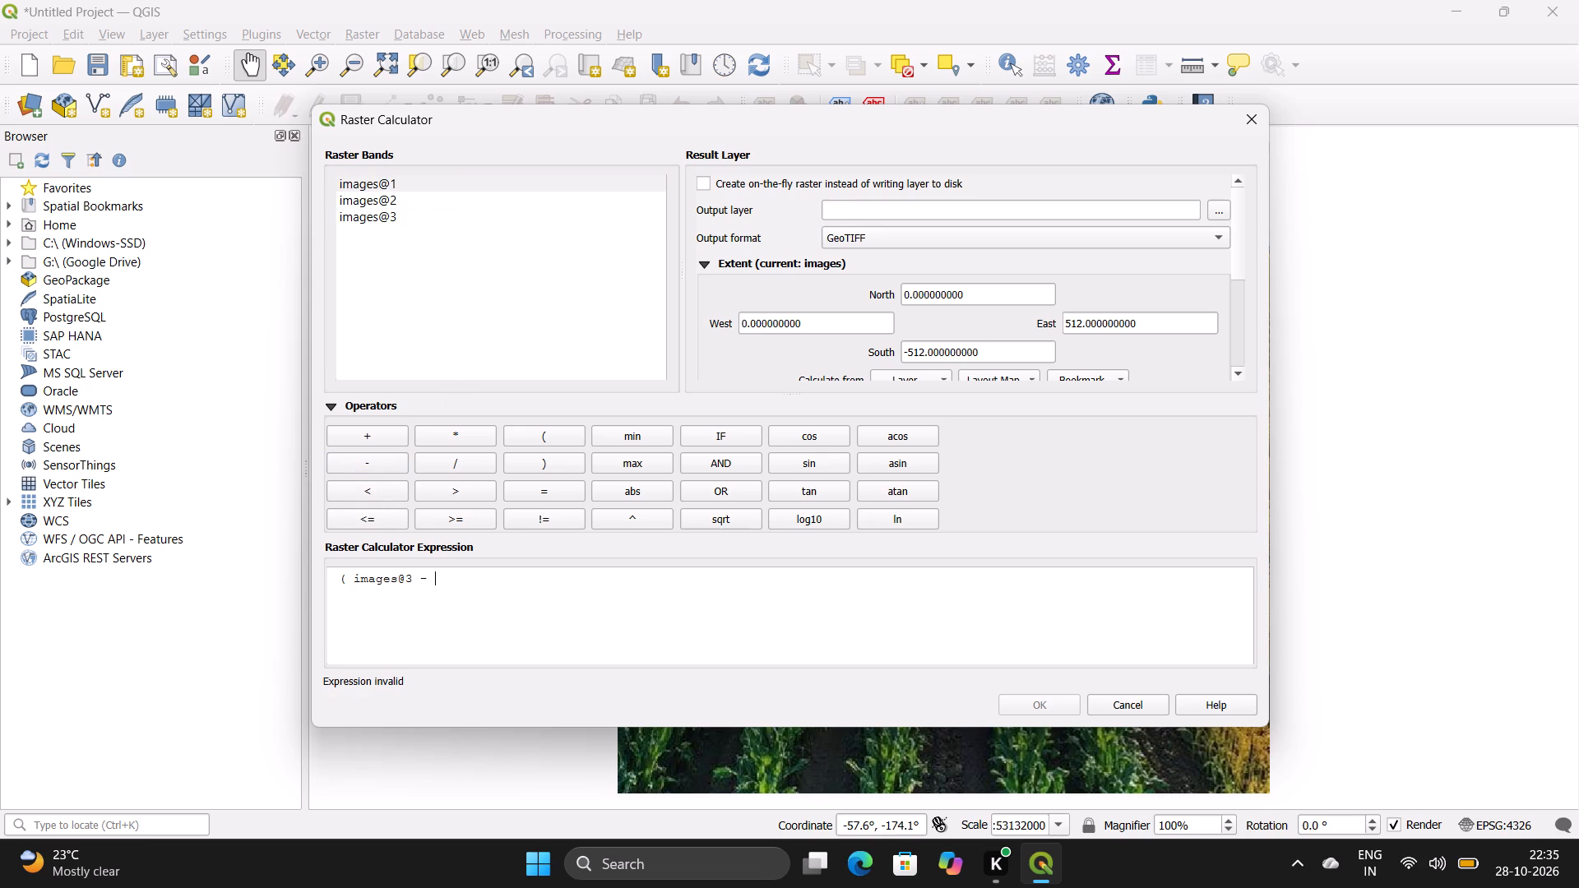
key("ctrl+v")
left_click(557, 466)
Extend the calculator expression after the numerator with the division and denominator text / ( images@3 + ).
left_click(459, 459)
left_click(541, 434)
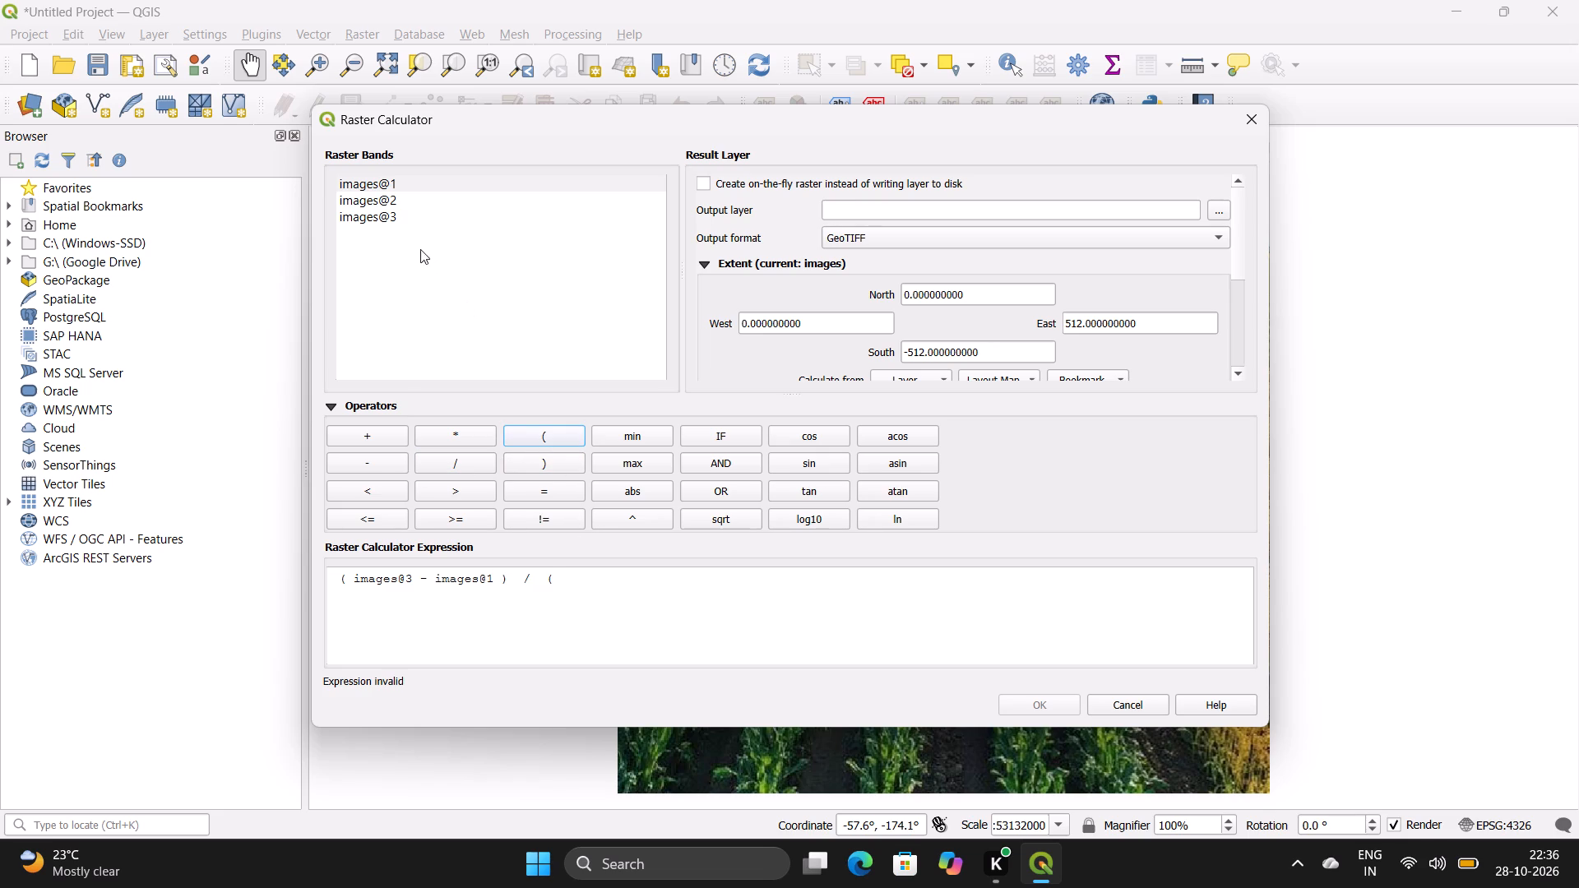
right_click(397, 215)
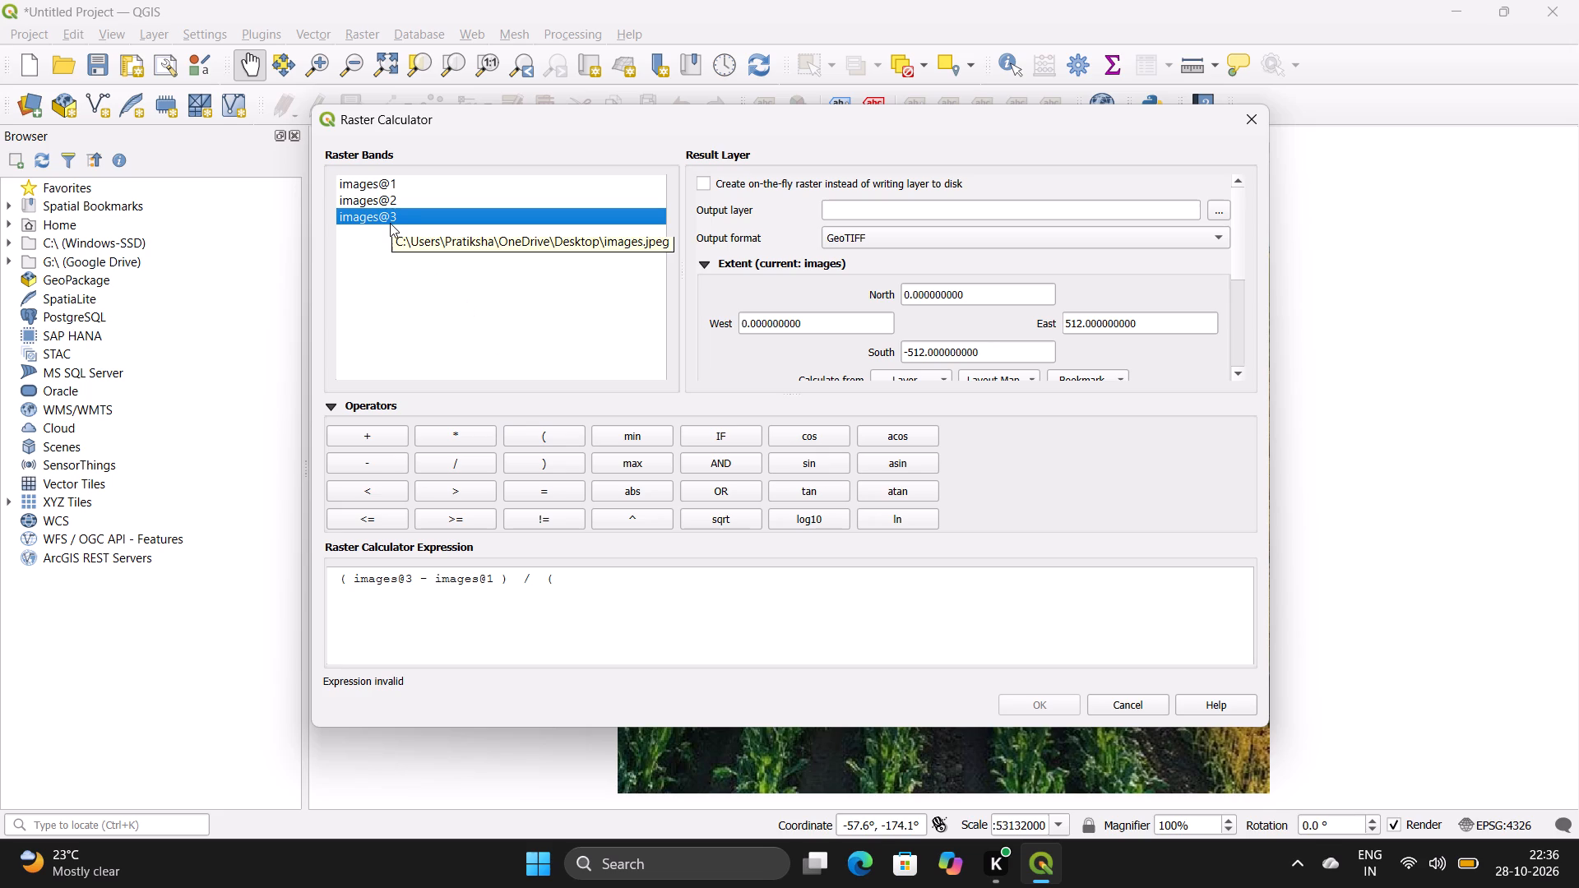
key("ctrl+c")
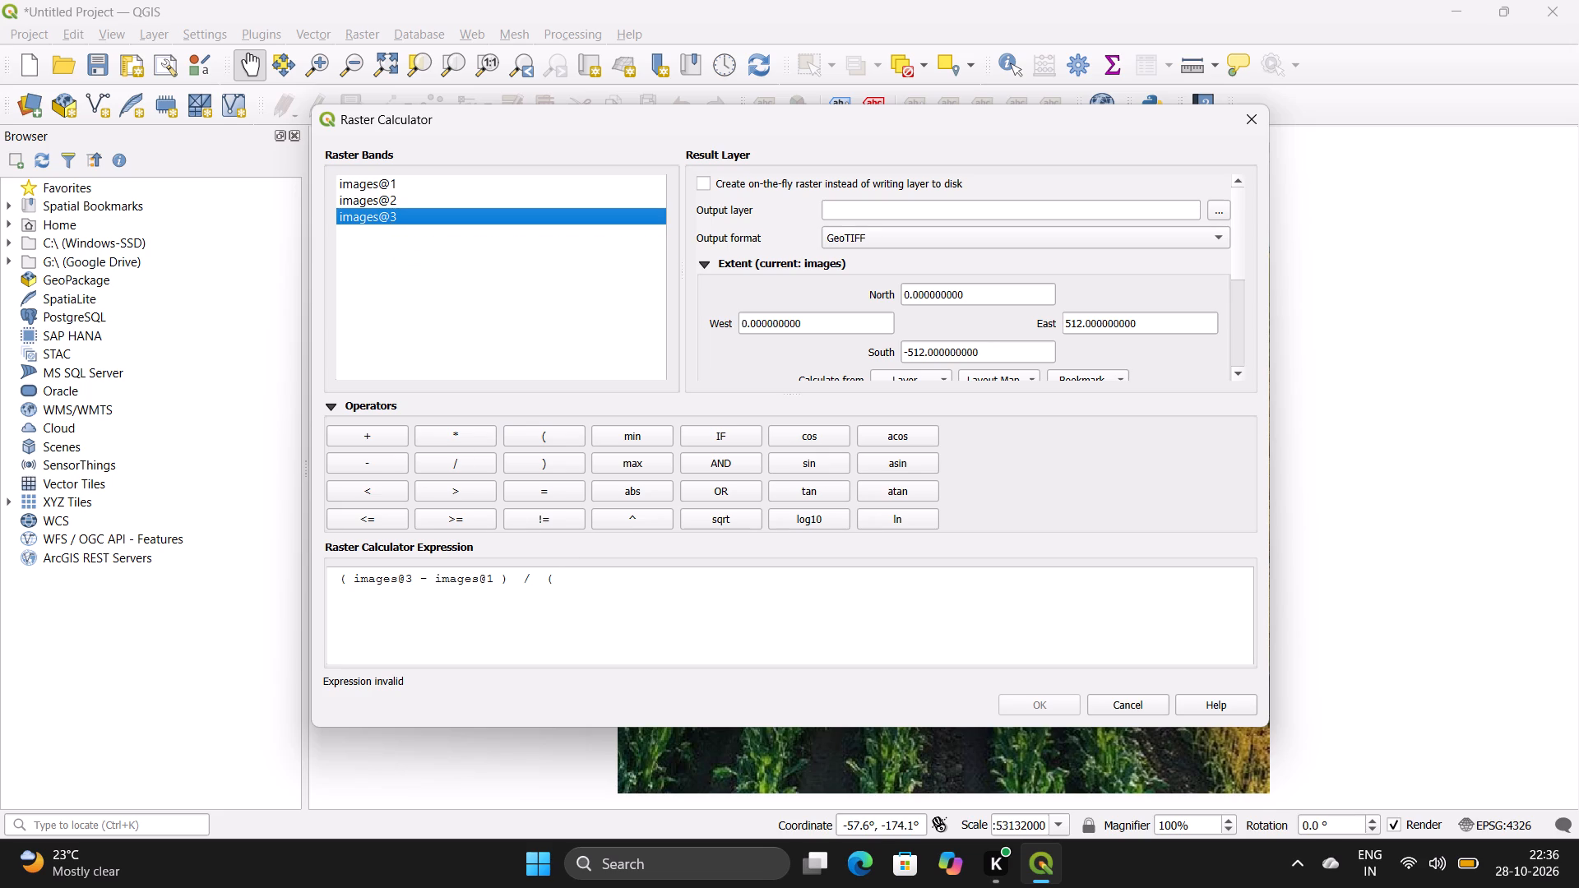
left_click(560, 584)
key("ctrl+v")
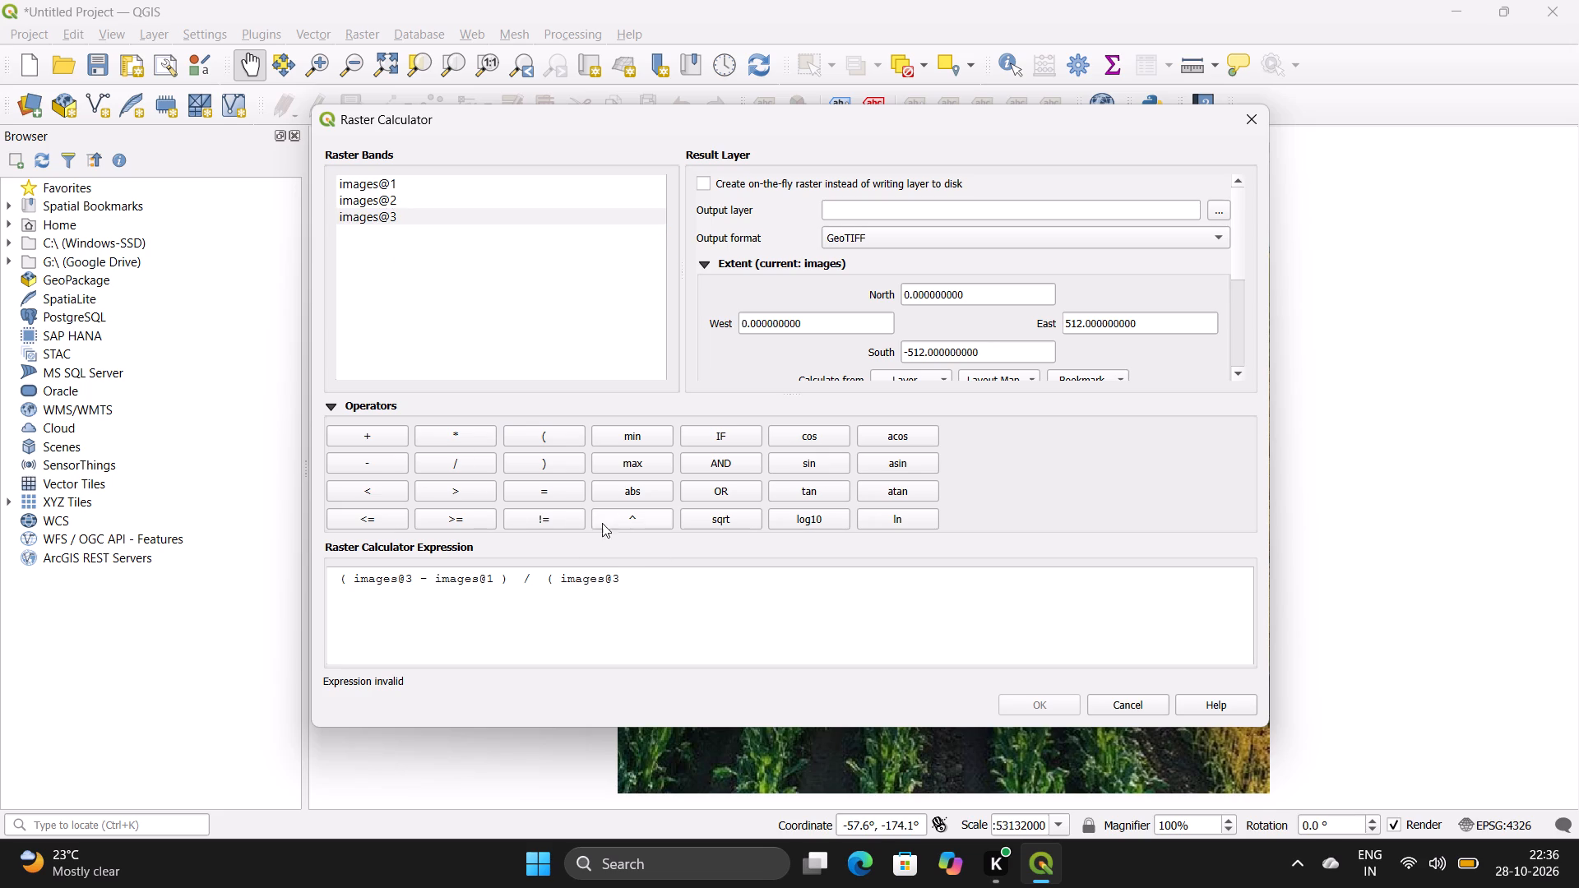
left_click(350, 431)
left_click(493, 175)
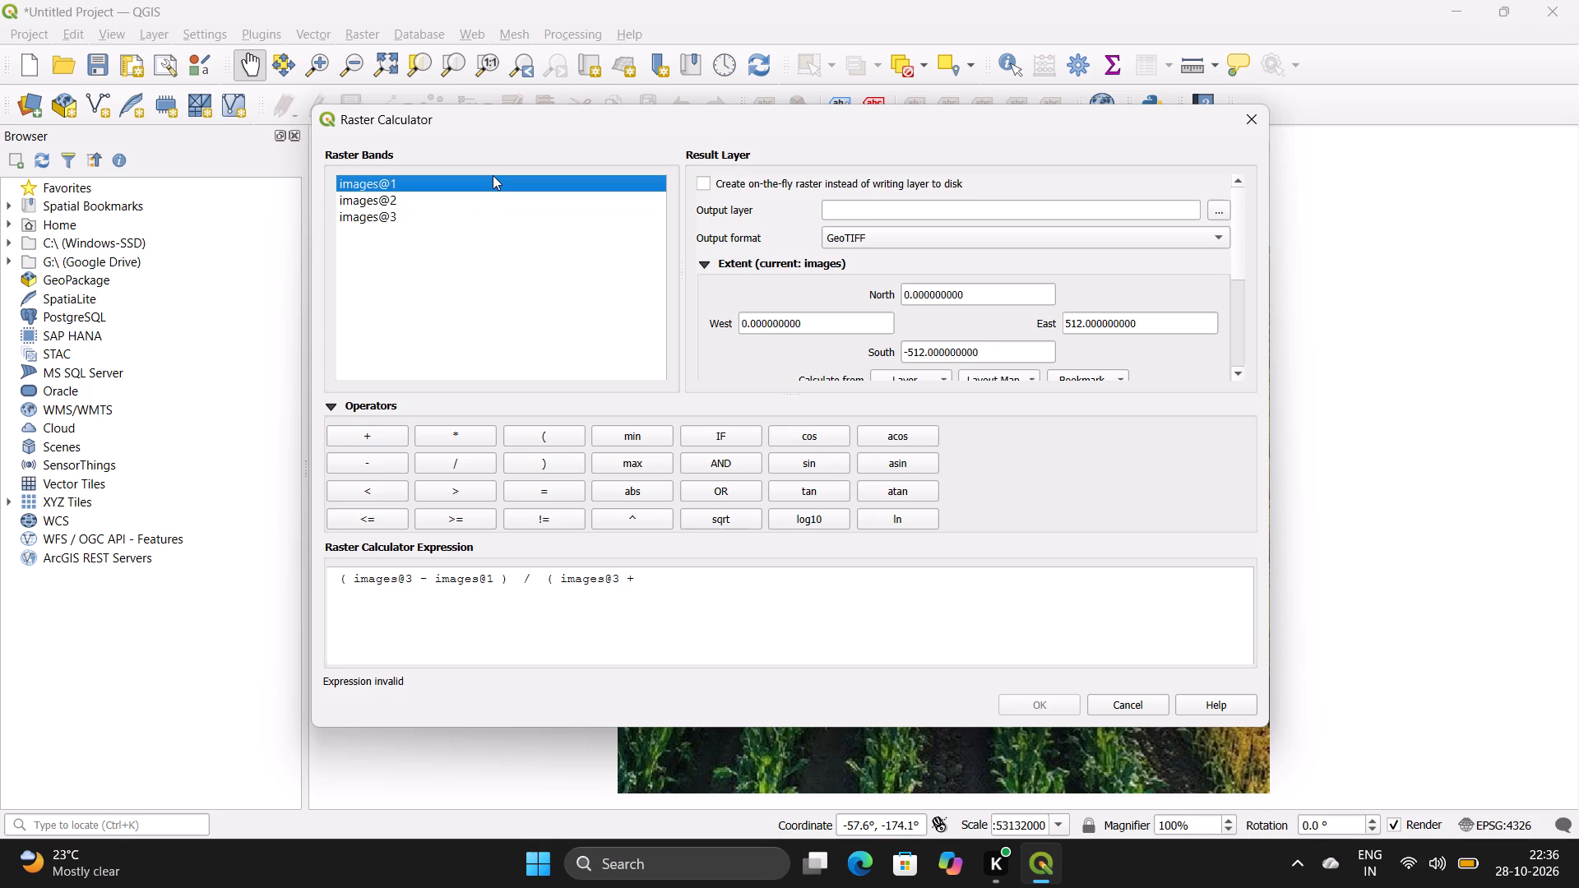
key("ctrl+c")
left_click(664, 585)
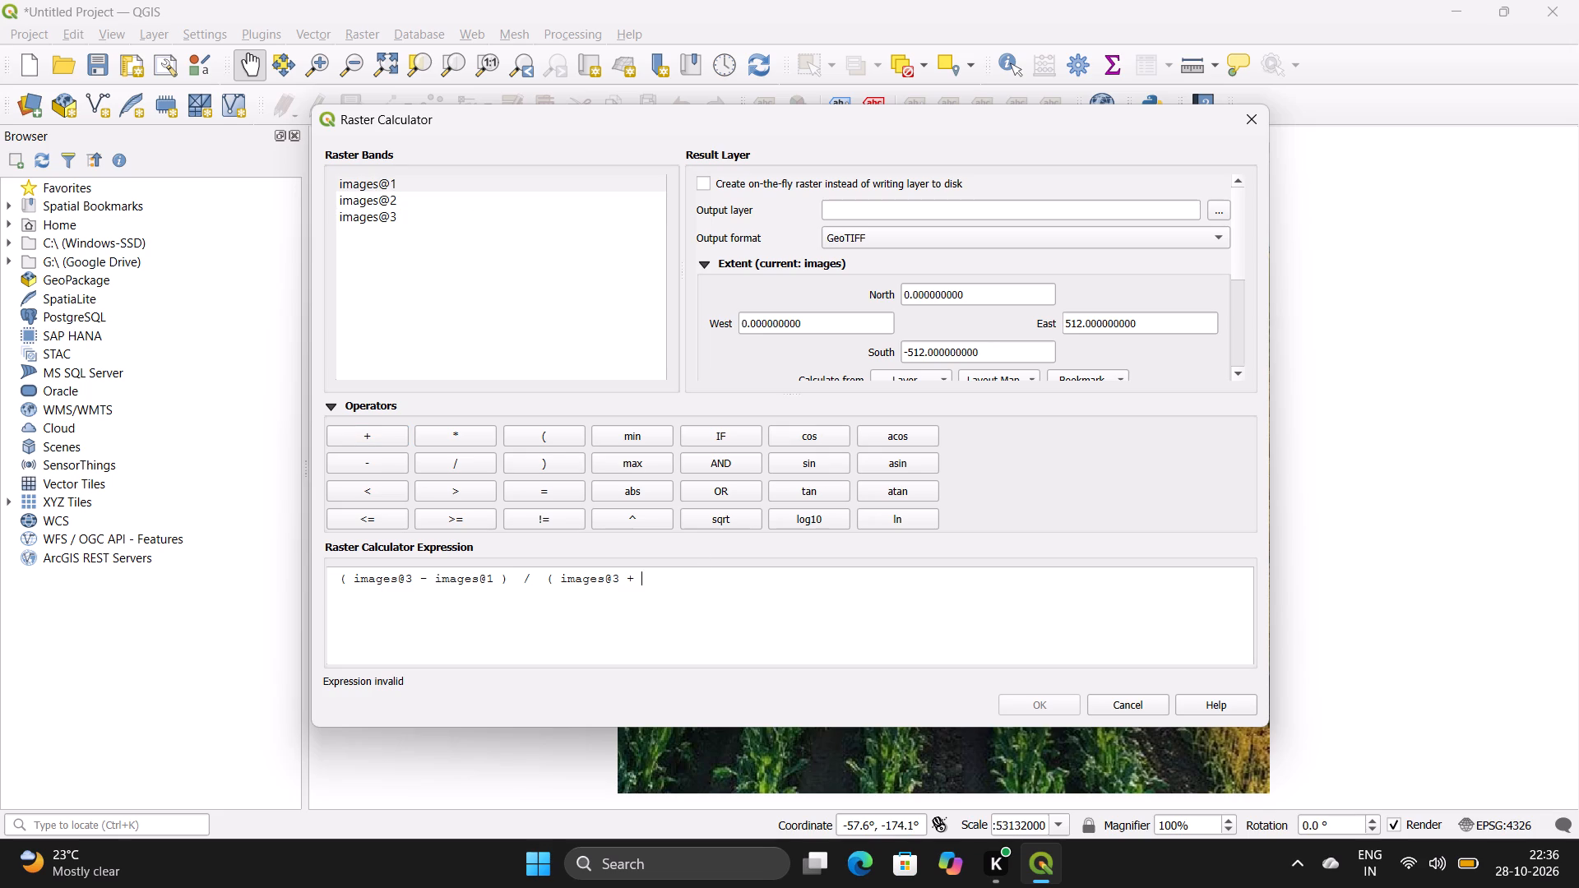
key("ctrl+c")
left_click(557, 473)
Set the calculator's output layer to a file named Result_adpt in the Desktop folder.
left_click(1220, 207)
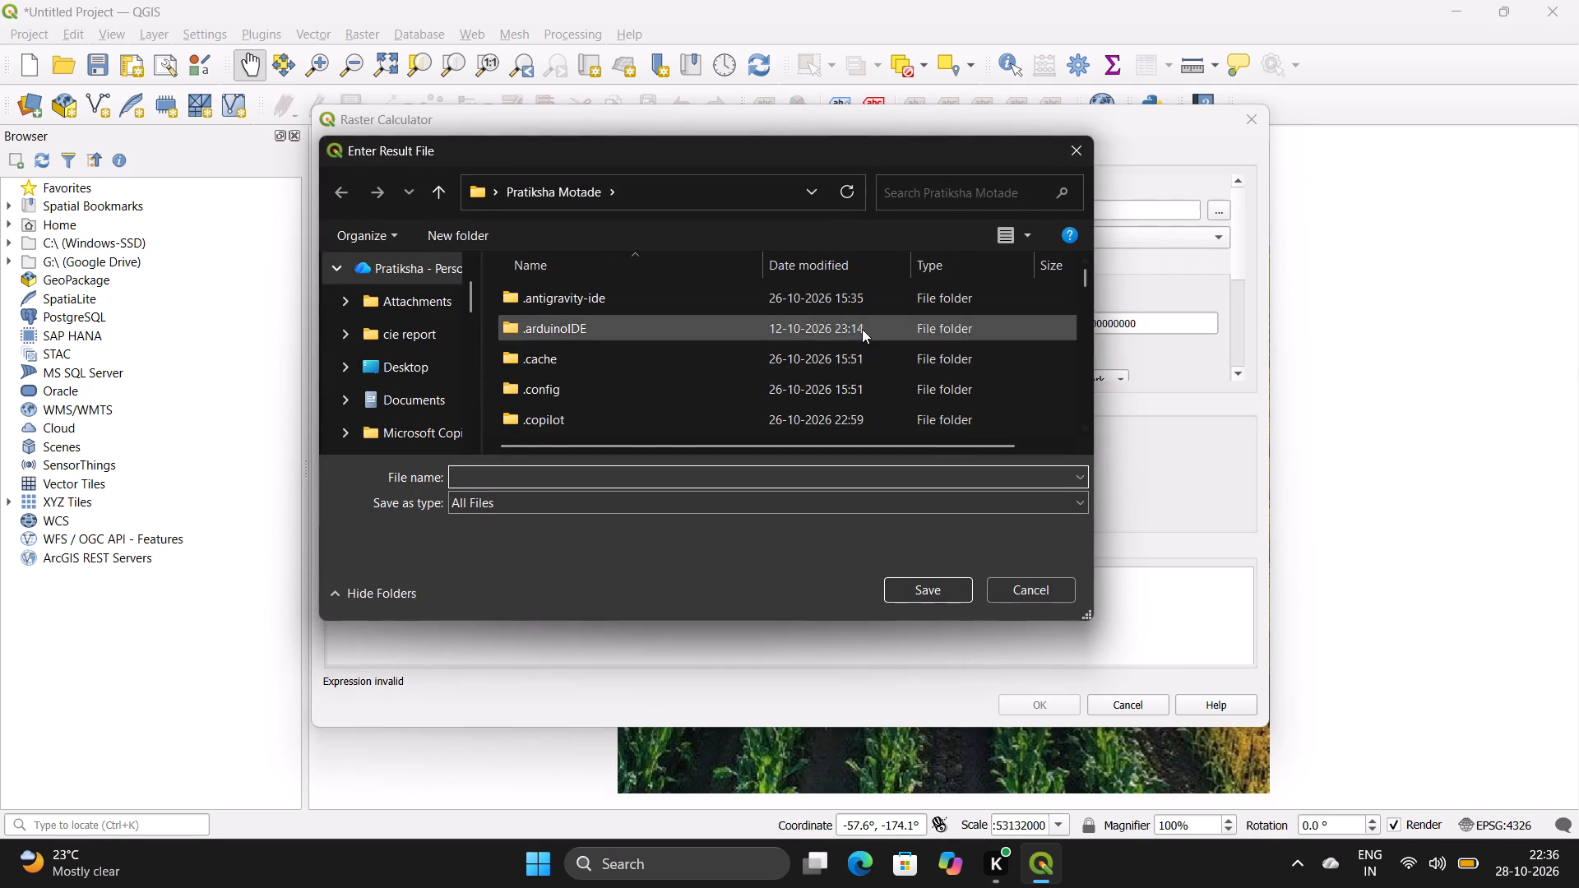
left_click(402, 371)
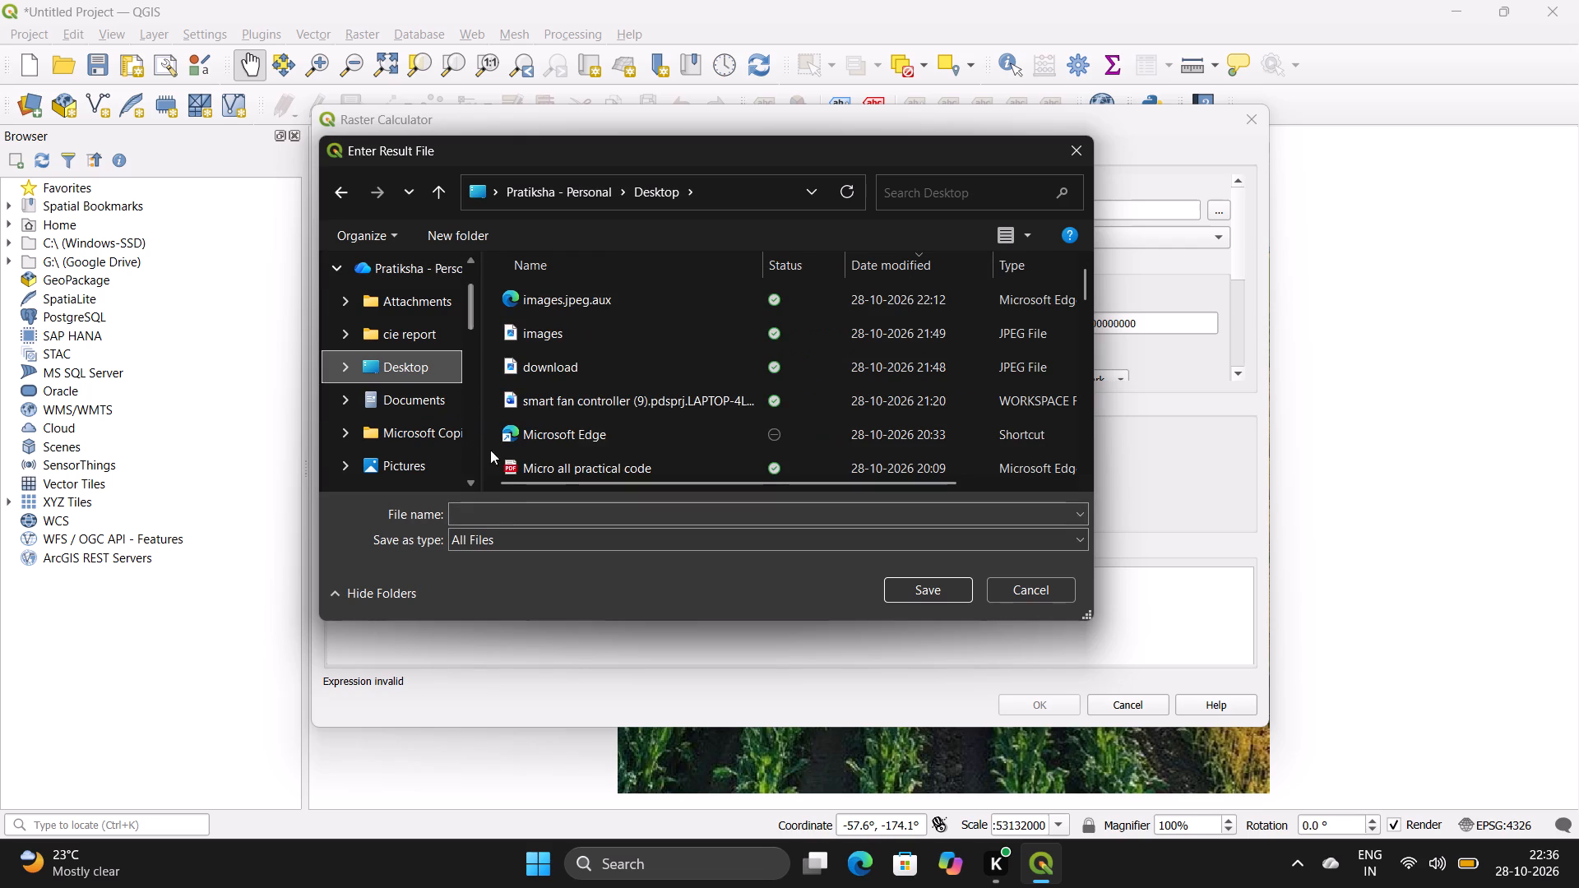
left_click(501, 521)
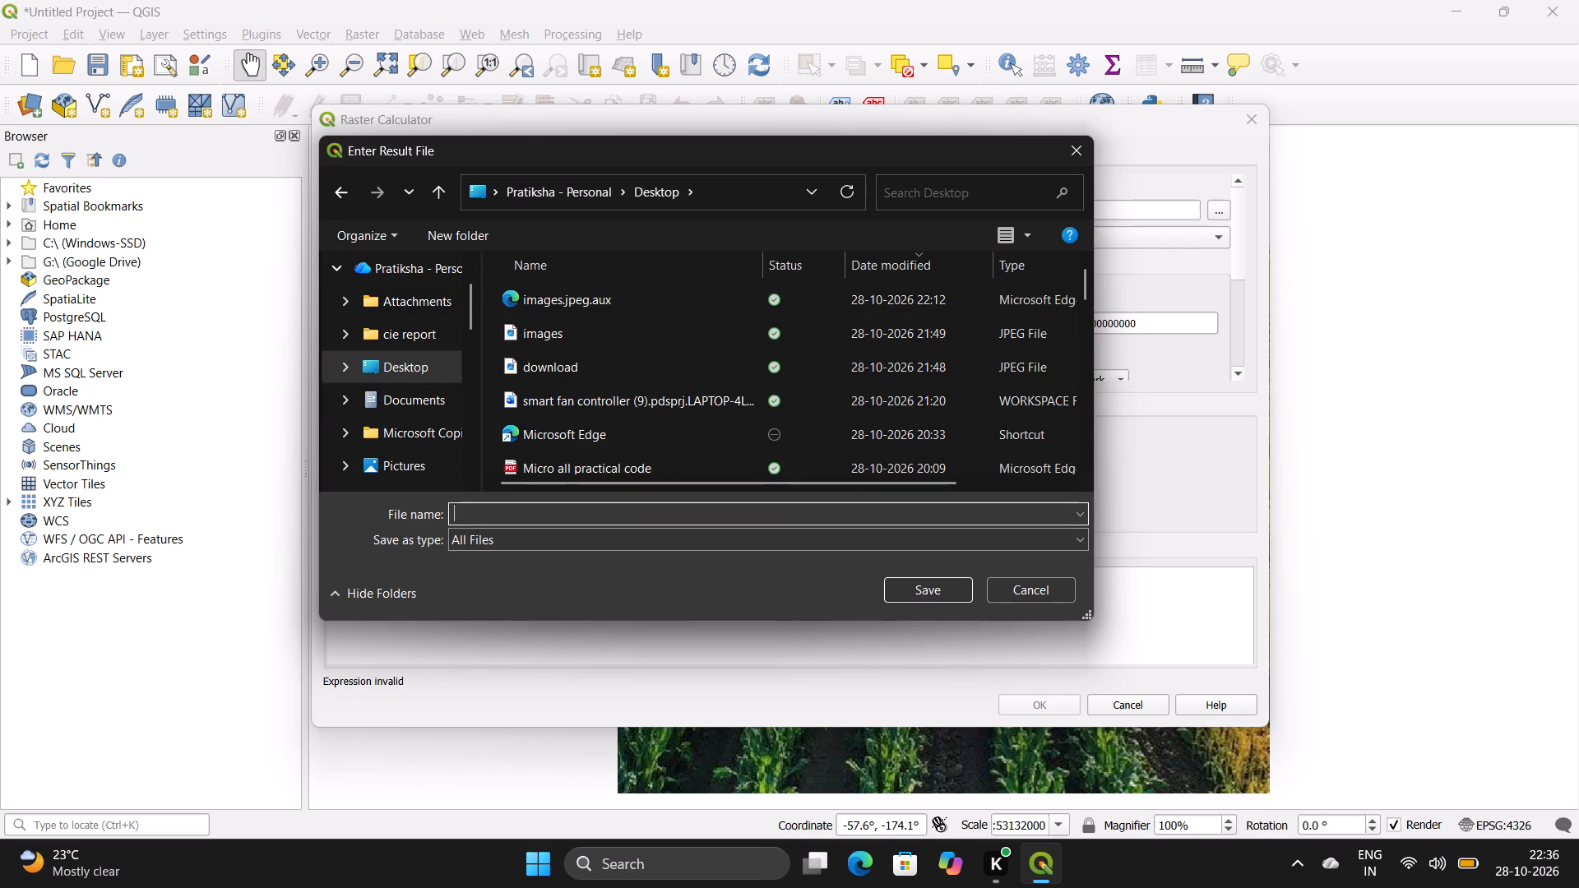
key("r")
key("e")
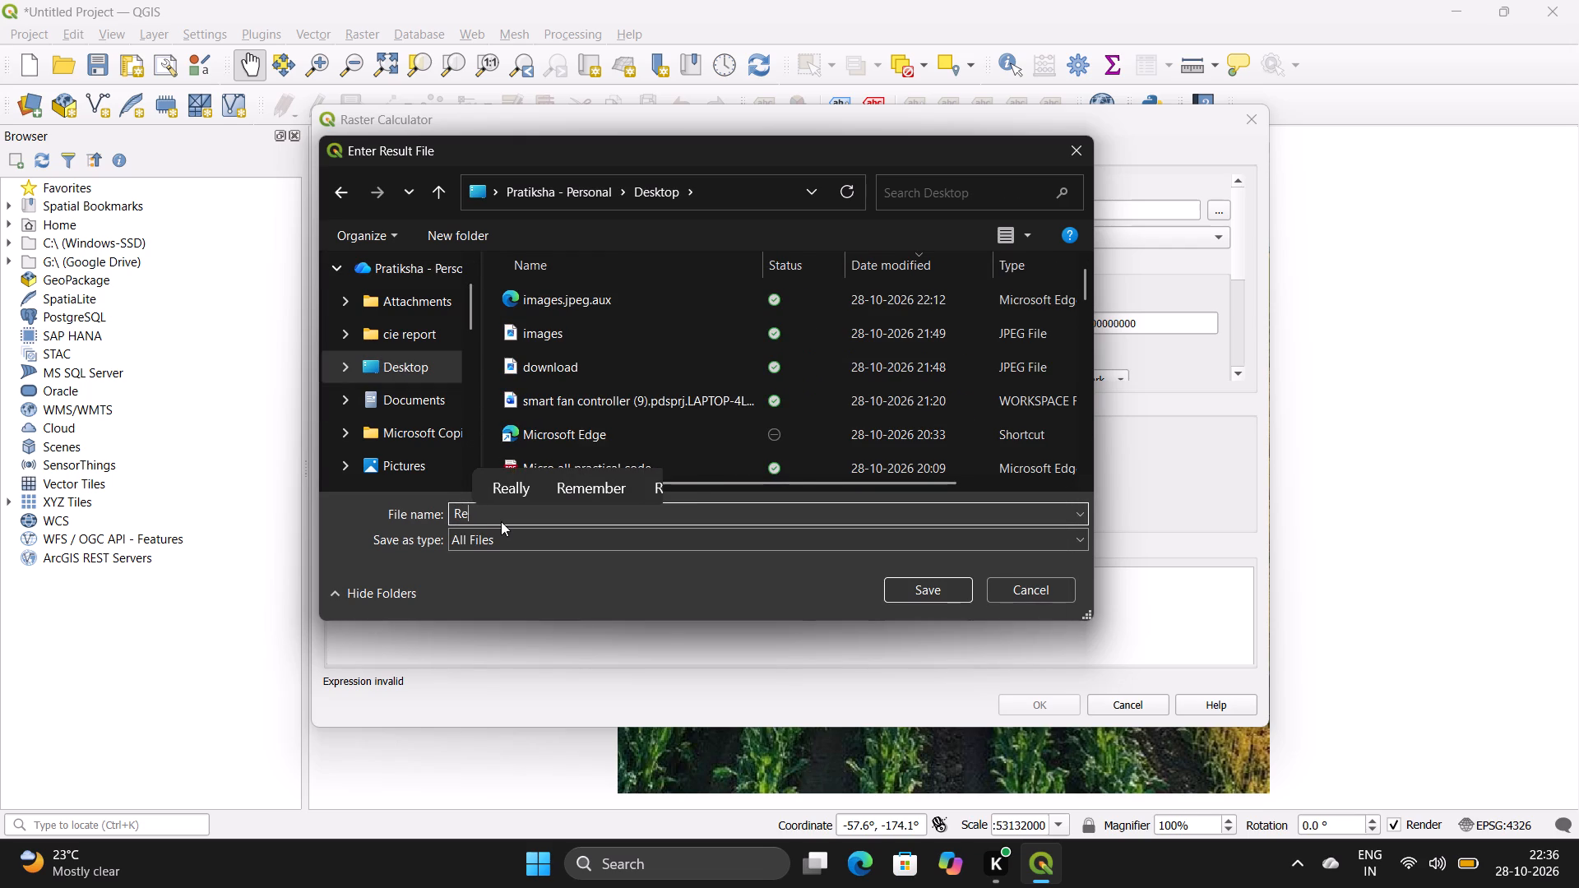
type("sult")
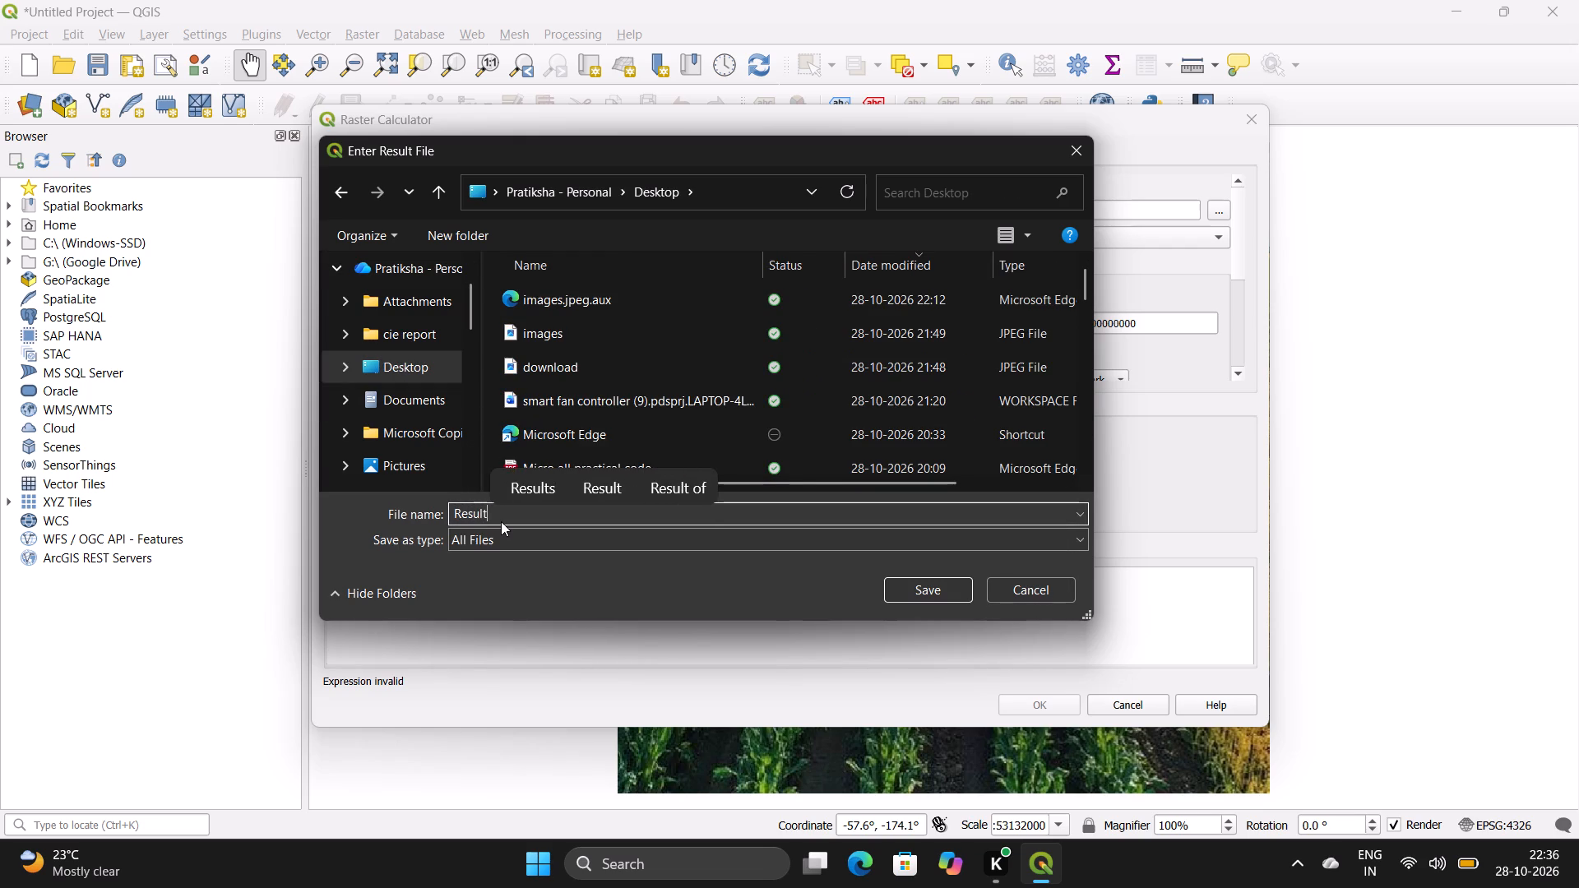
key("shift+underscore")
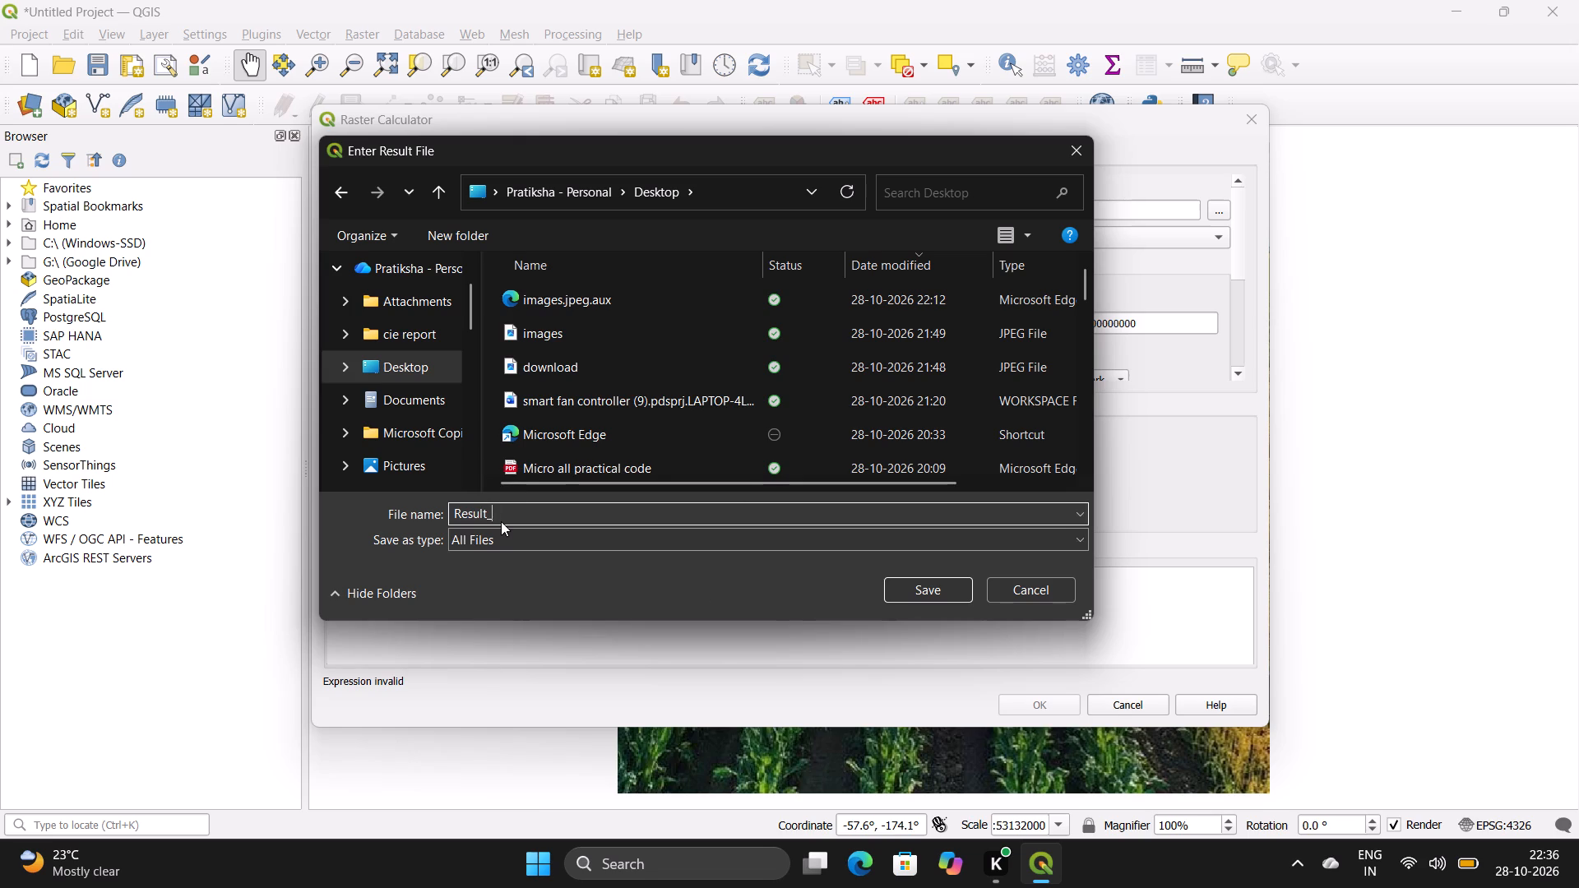
type("spi")
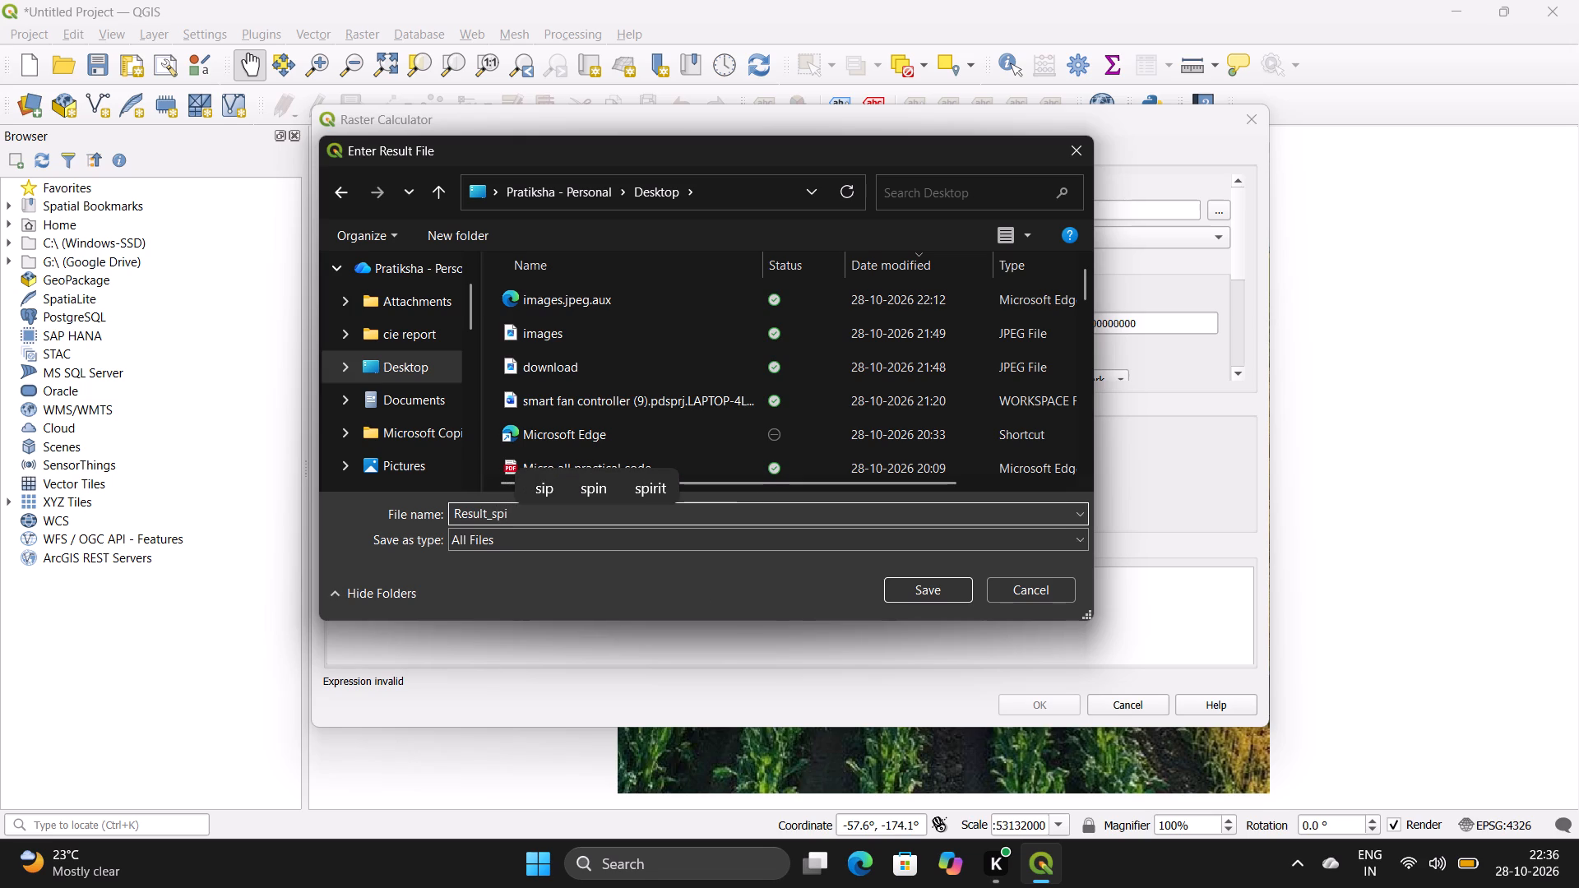
key("BackSpace")
key("BackSpace")
key("BackSpace")
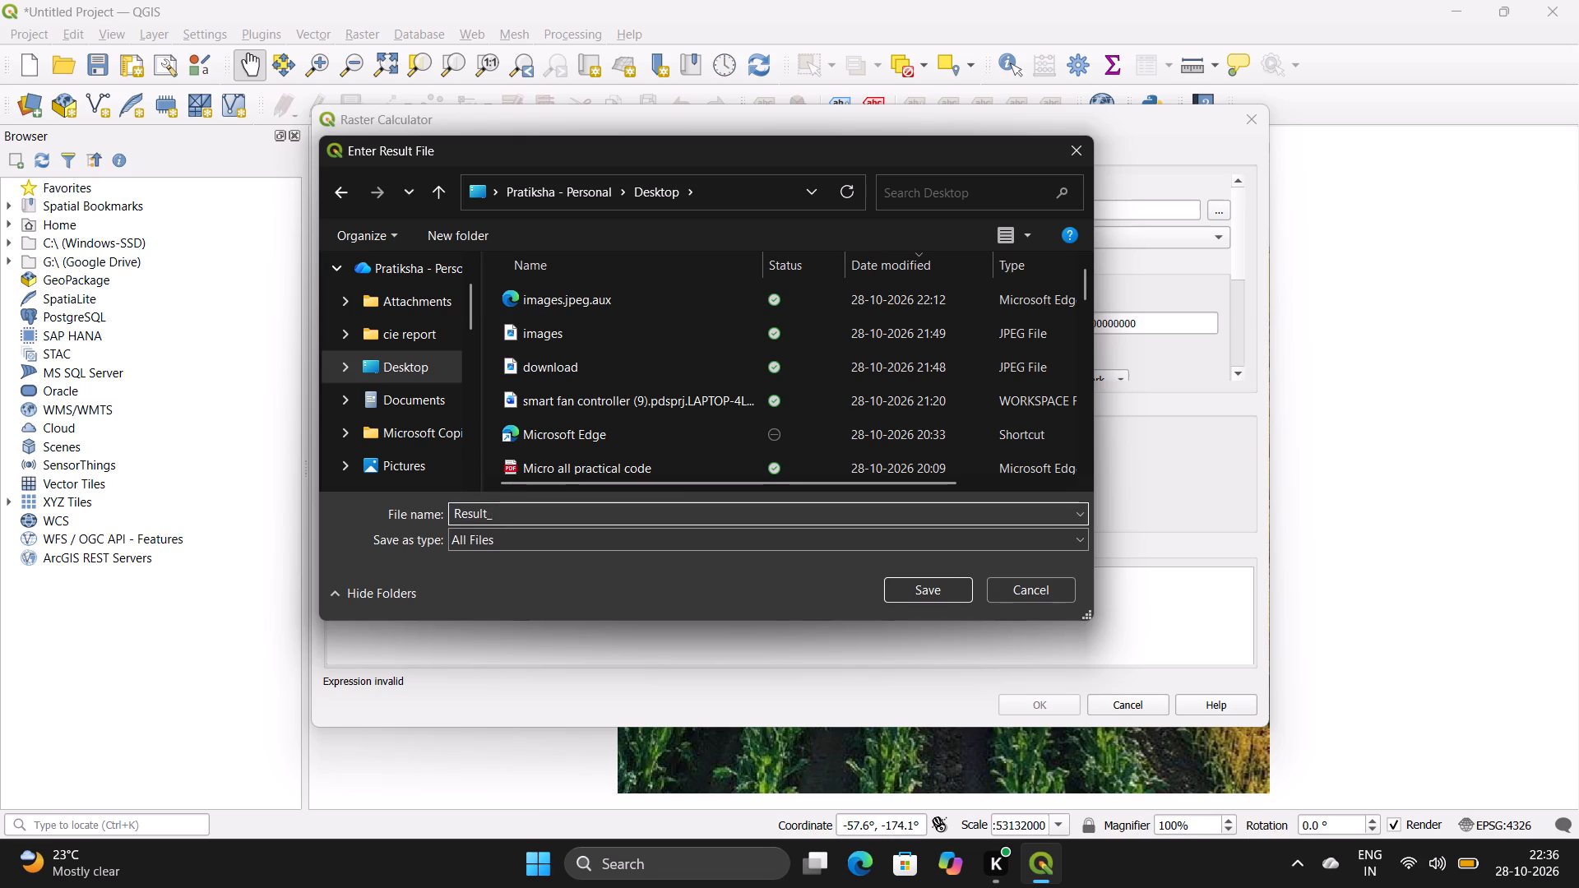
key("a")
type("dp")
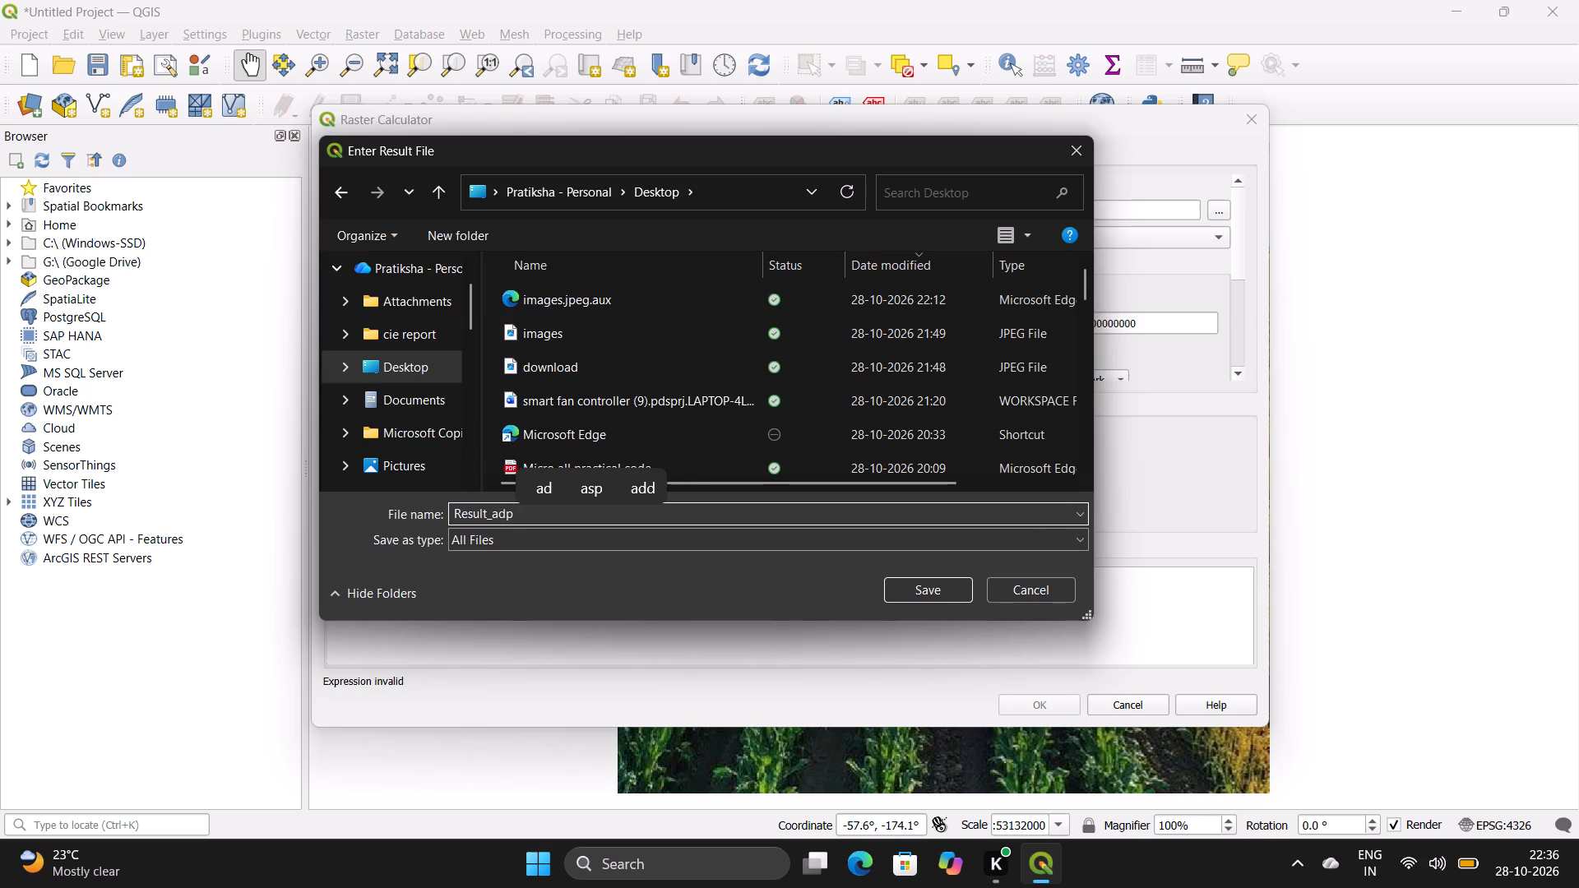
key("t")
key("BackSpace")
key("BackSpace")
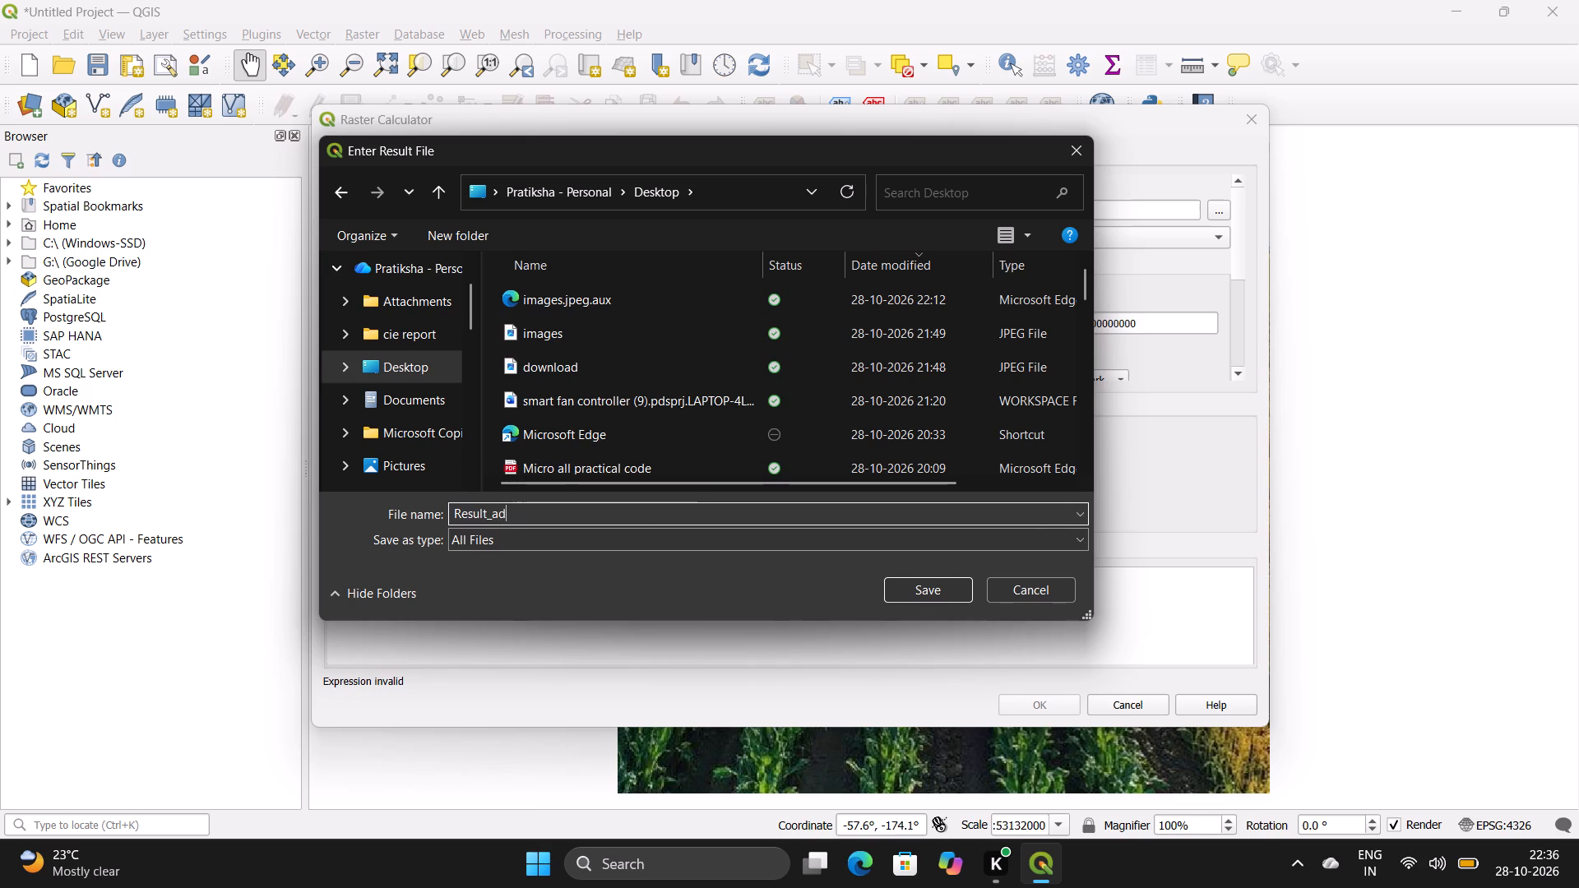
key("BackSpace")
key("BackSpace")
type("adp")
key("t")
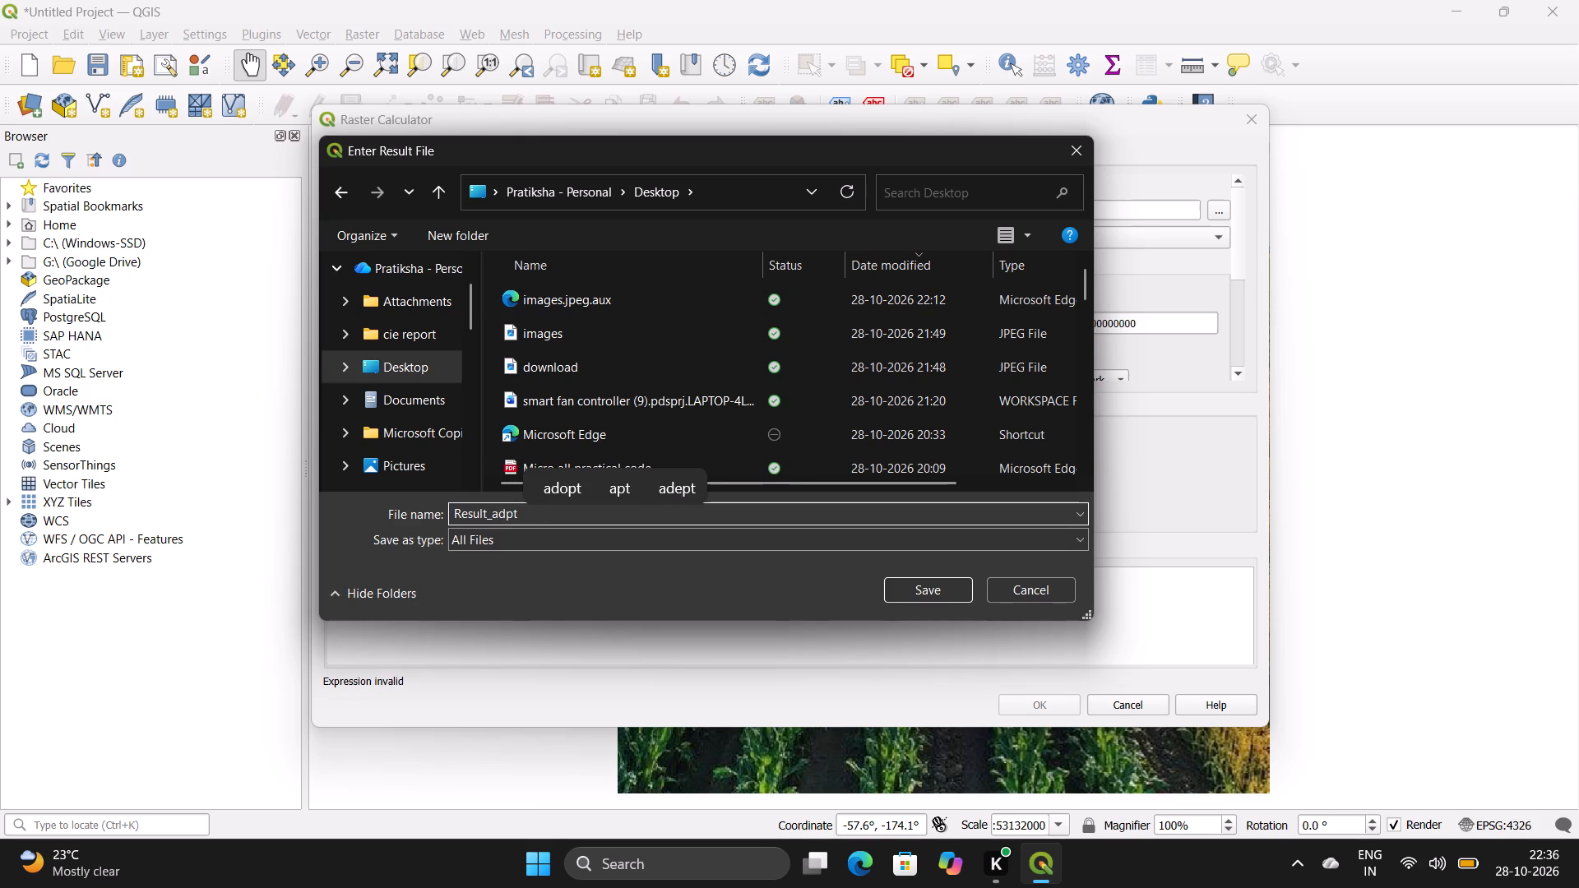
left_click(918, 600)
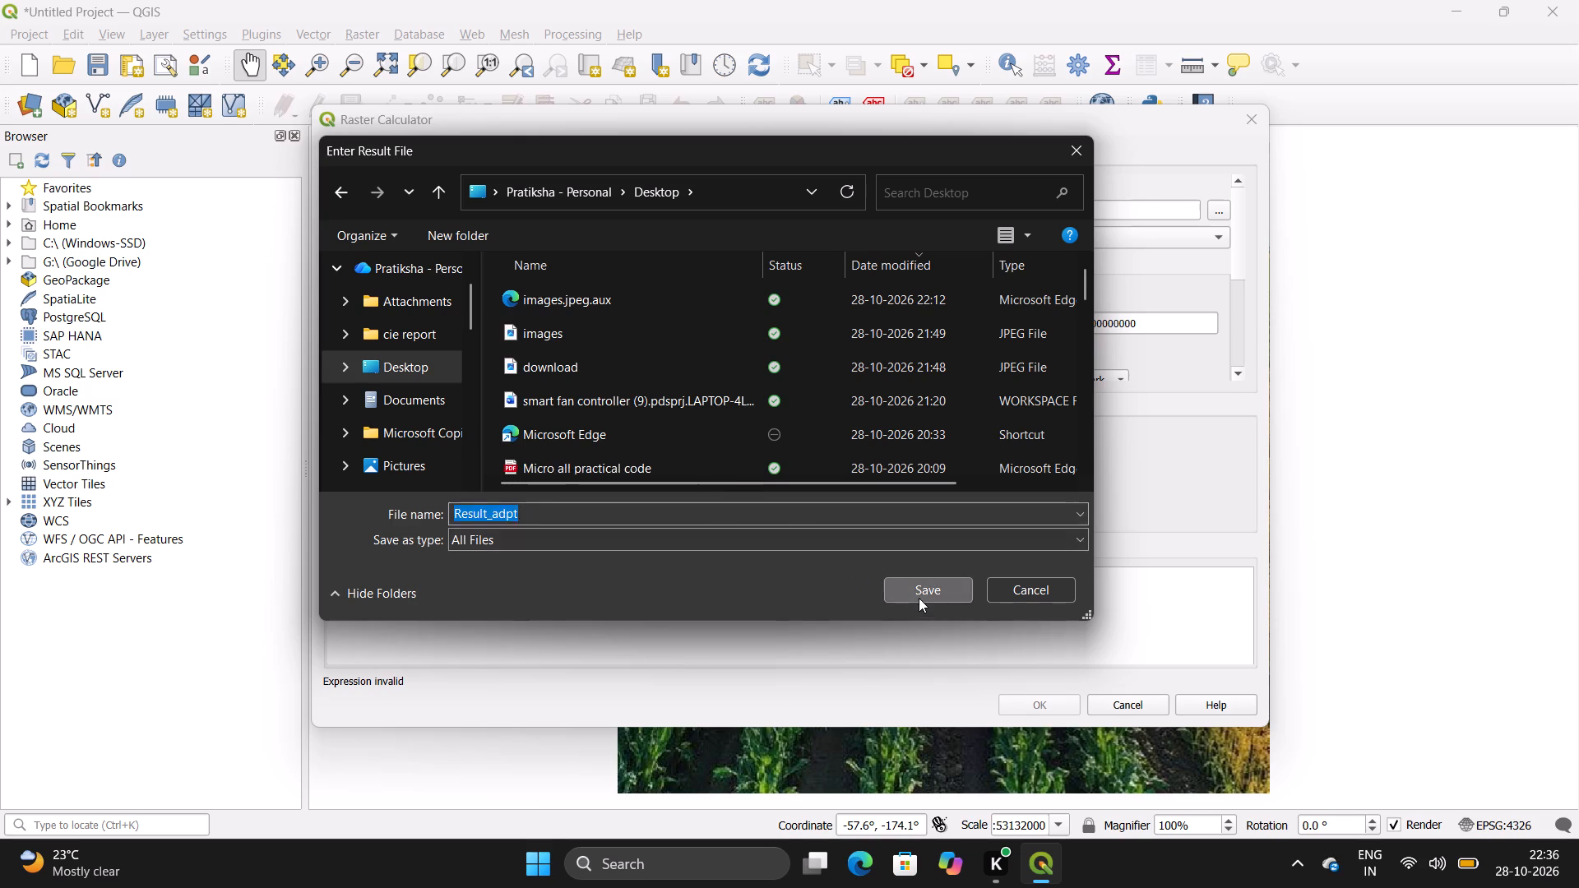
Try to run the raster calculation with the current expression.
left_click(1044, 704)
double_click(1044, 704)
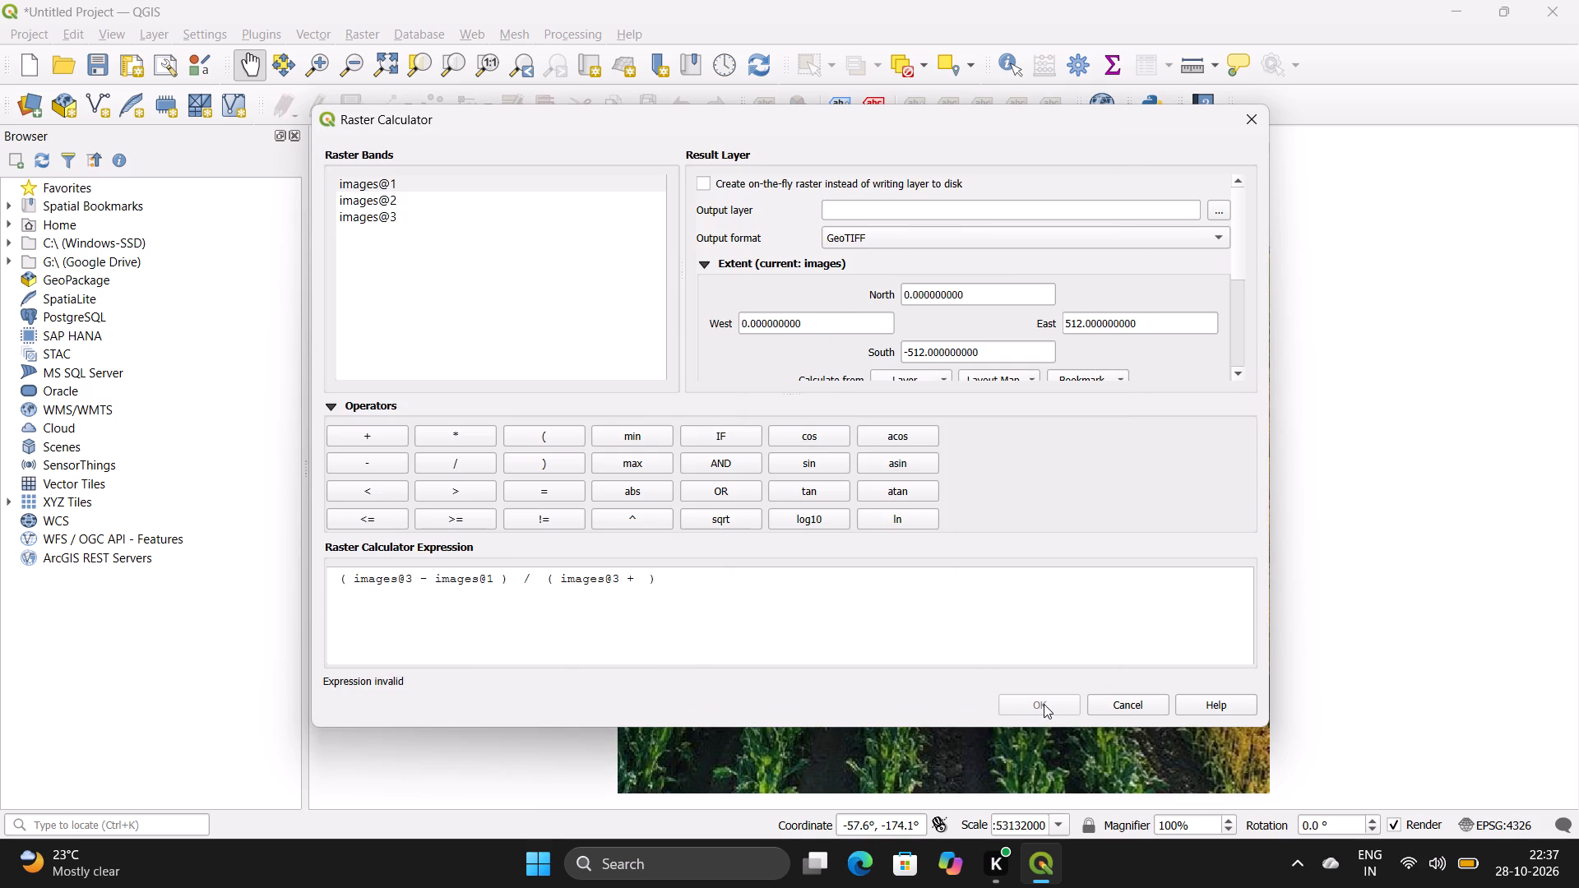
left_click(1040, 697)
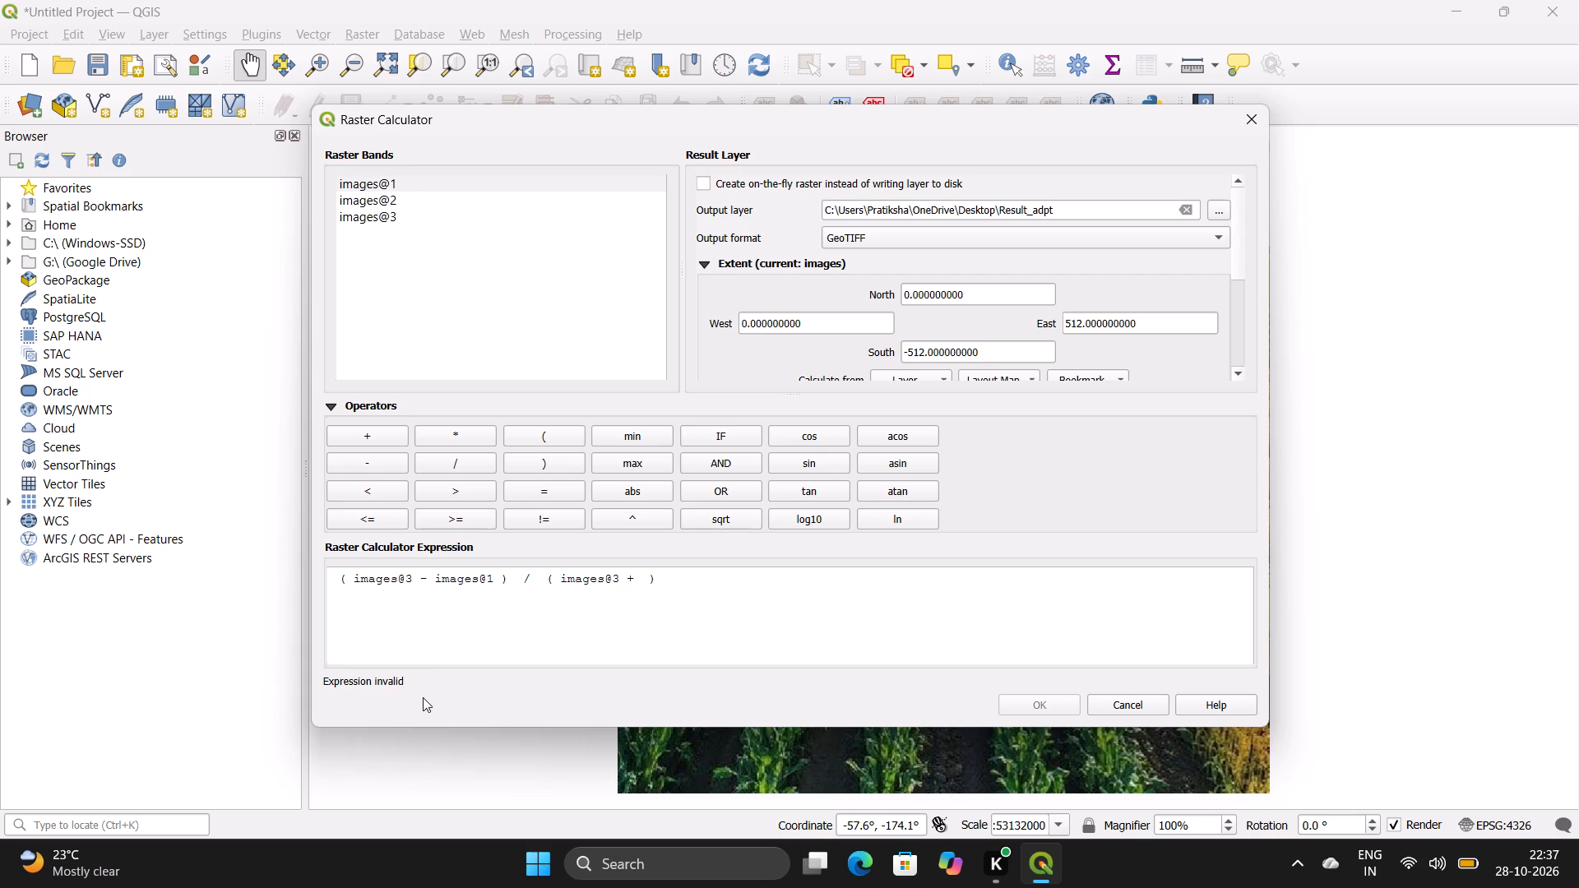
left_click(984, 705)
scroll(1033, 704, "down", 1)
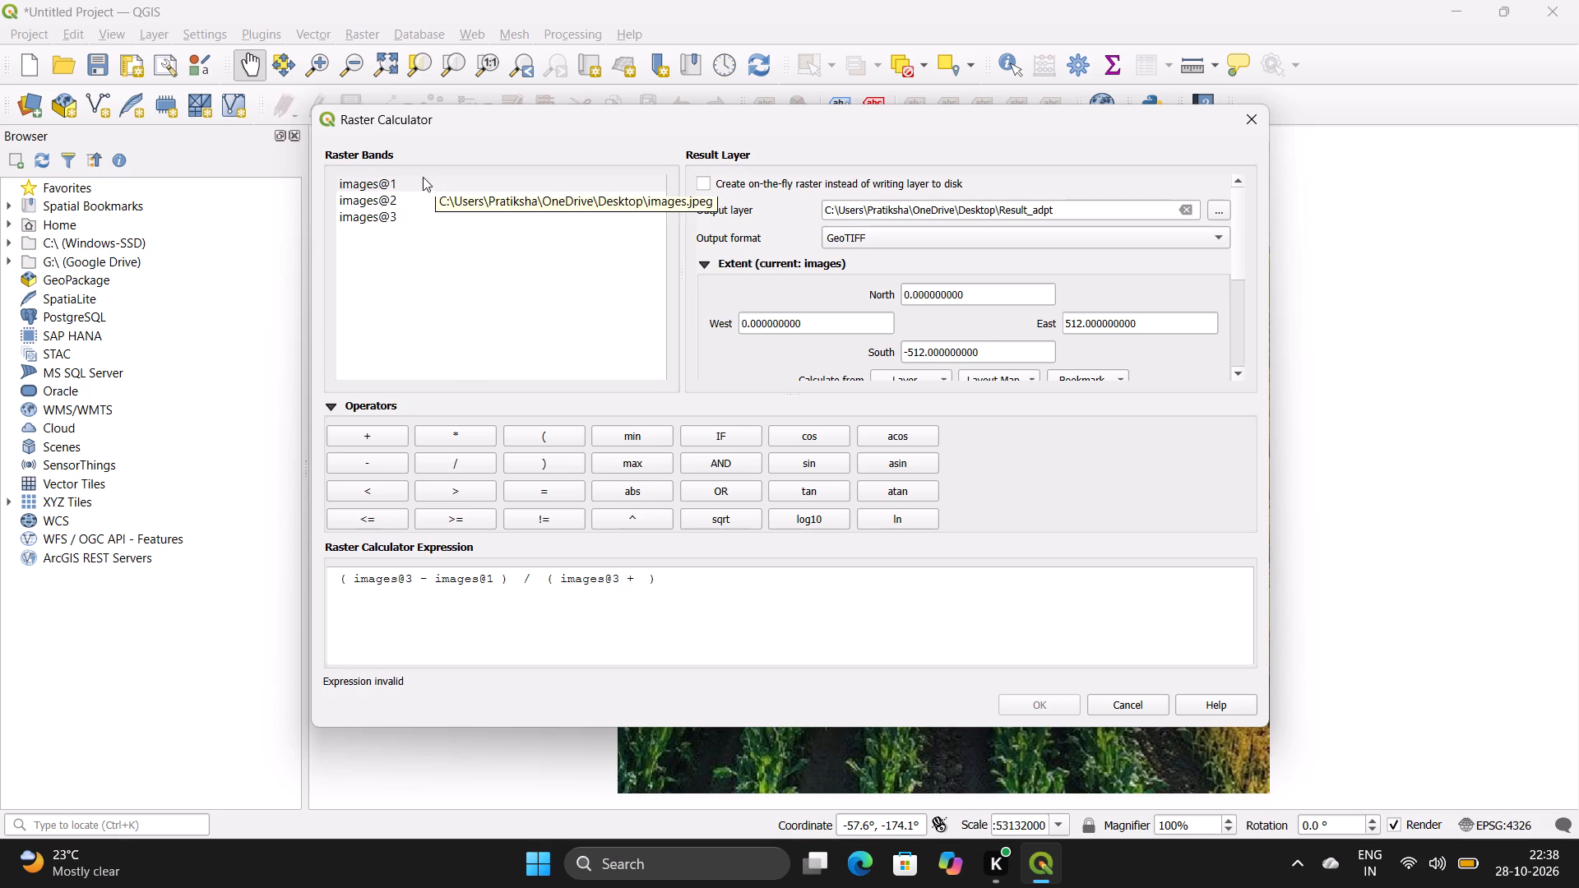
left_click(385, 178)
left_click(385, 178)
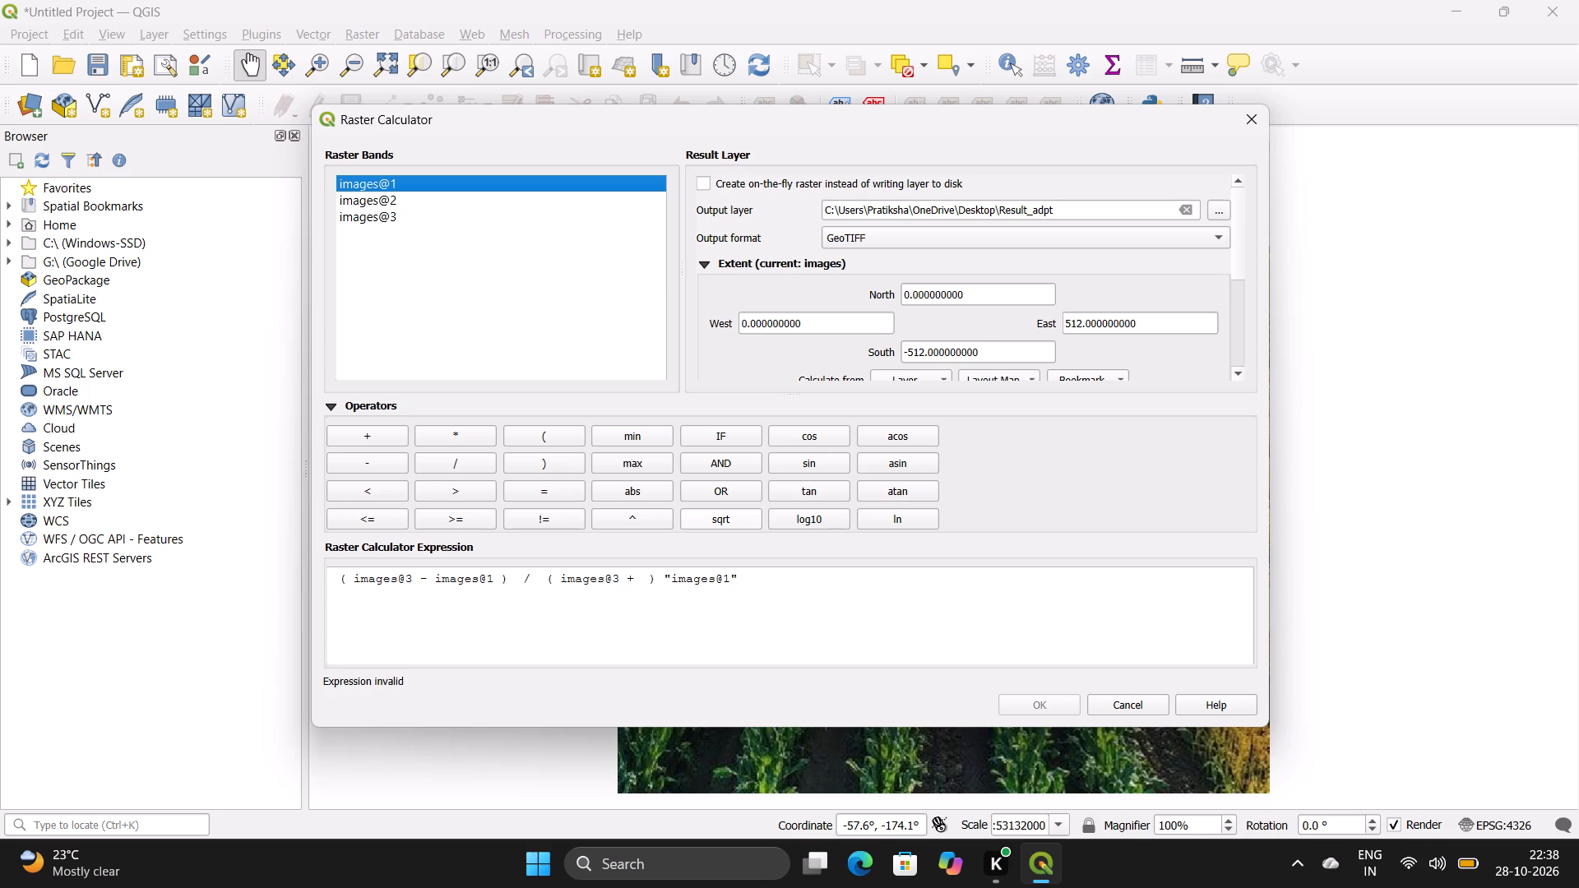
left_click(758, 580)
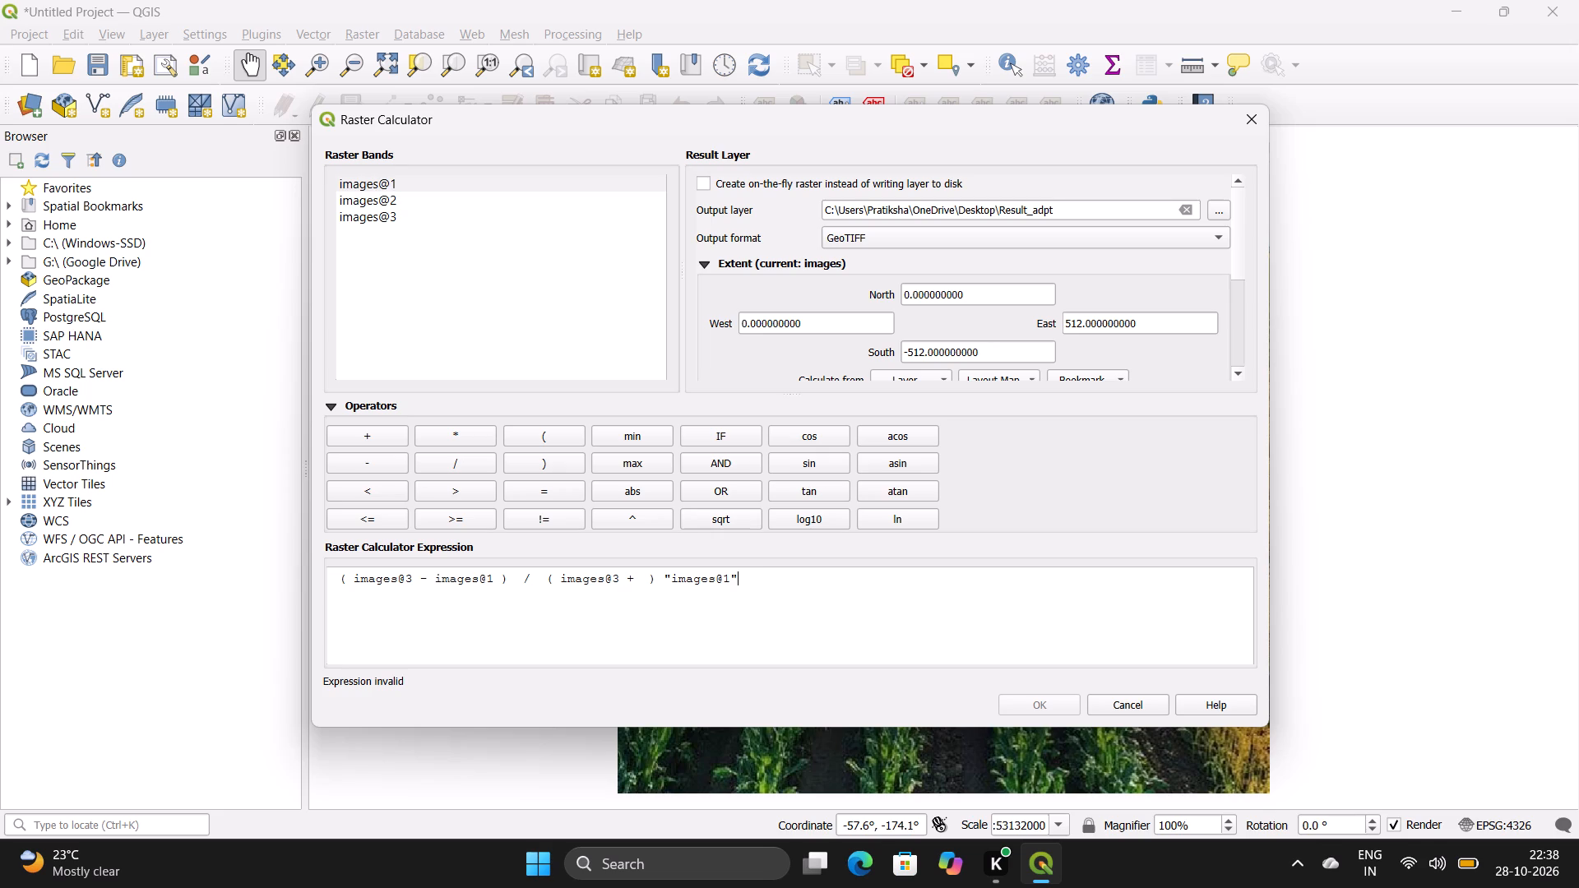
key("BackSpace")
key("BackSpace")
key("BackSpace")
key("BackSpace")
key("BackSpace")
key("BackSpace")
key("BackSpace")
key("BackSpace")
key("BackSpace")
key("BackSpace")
Delete the calculator expression back to its first opening parenthesis.
key("BackSpace")
key("BackSpace")
key("BackSpace")
key("BackSpace")
key("BackSpace")
key("BackSpace")
key("BackSpace")
key("BackSpace")
key("BackSpace")
key("BackSpace")
key("BackSpace")
key("BackSpace")
key("BackSpace")
key("BackSpace")
key("BackSpace")
key("BackSpace")
key("BackSpace")
key("BackSpace")
key("BackSpace")
key("BackSpace")
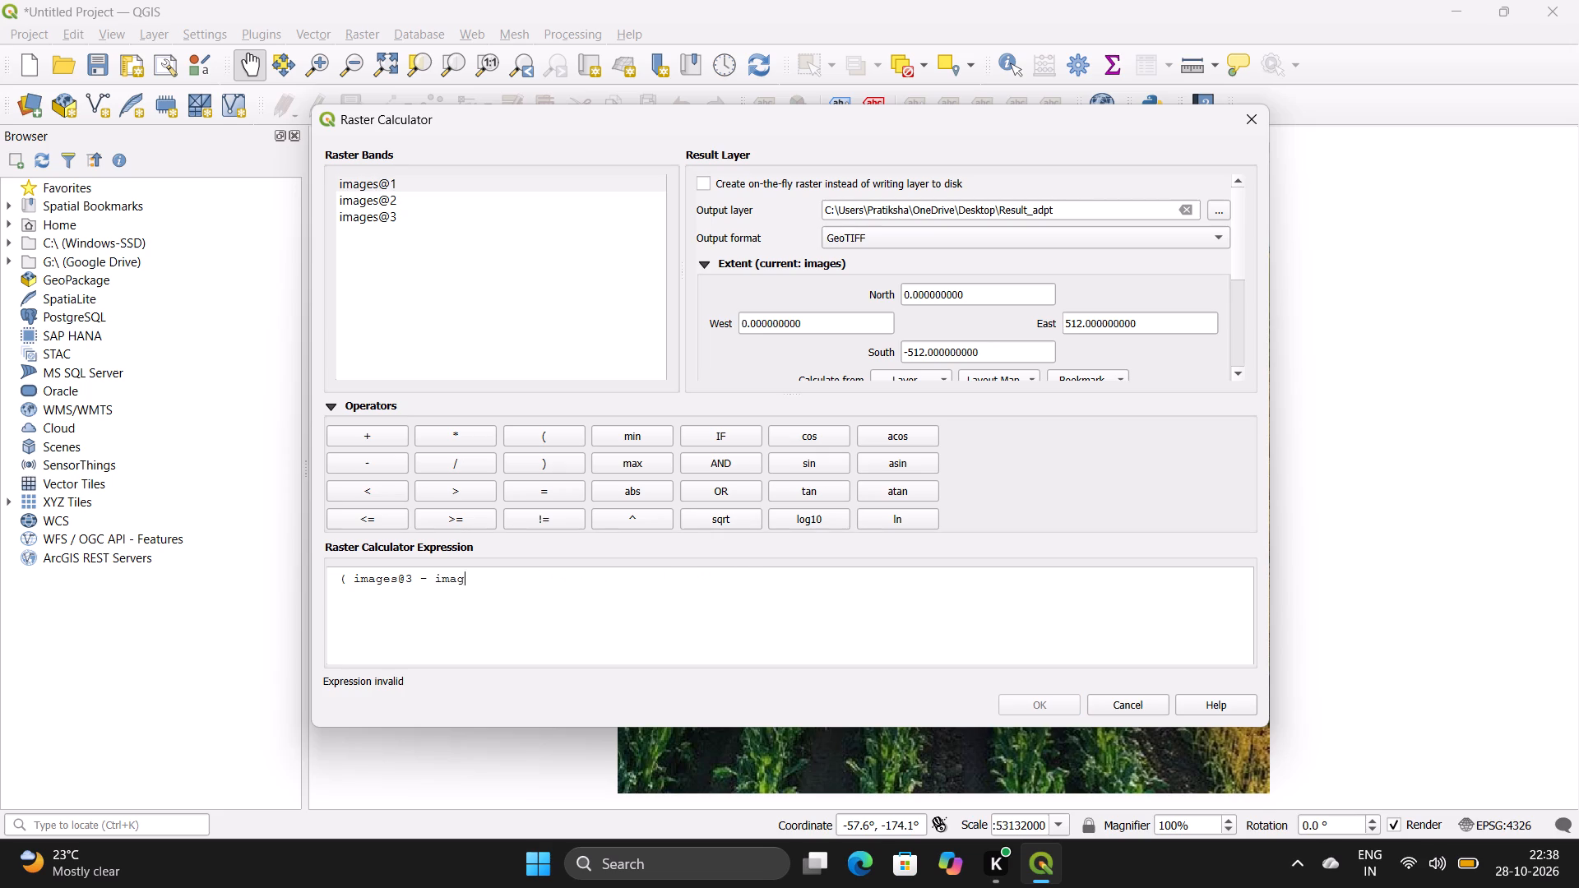
key("BackSpace")
key("BackSpace")
key("BackSpace")
key("BackSpace")
Rebuild the numerator as ( "images@3" - "images@1" ) using the quoted band references.
double_click(390, 216)
left_click(459, 593)
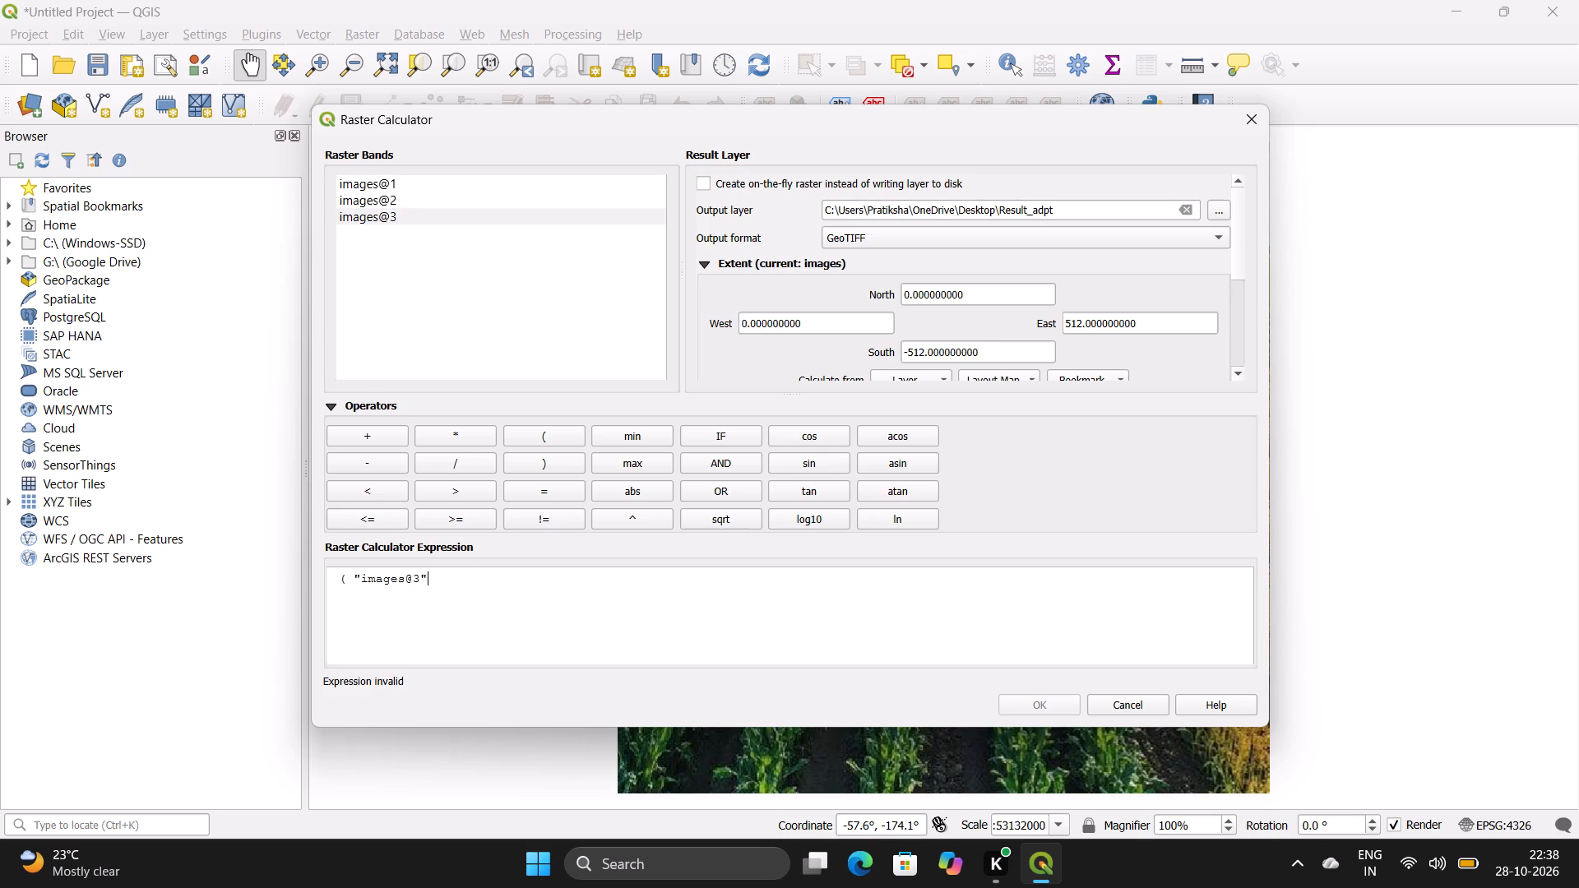
left_click(377, 465)
left_click(437, 187)
left_click(437, 187)
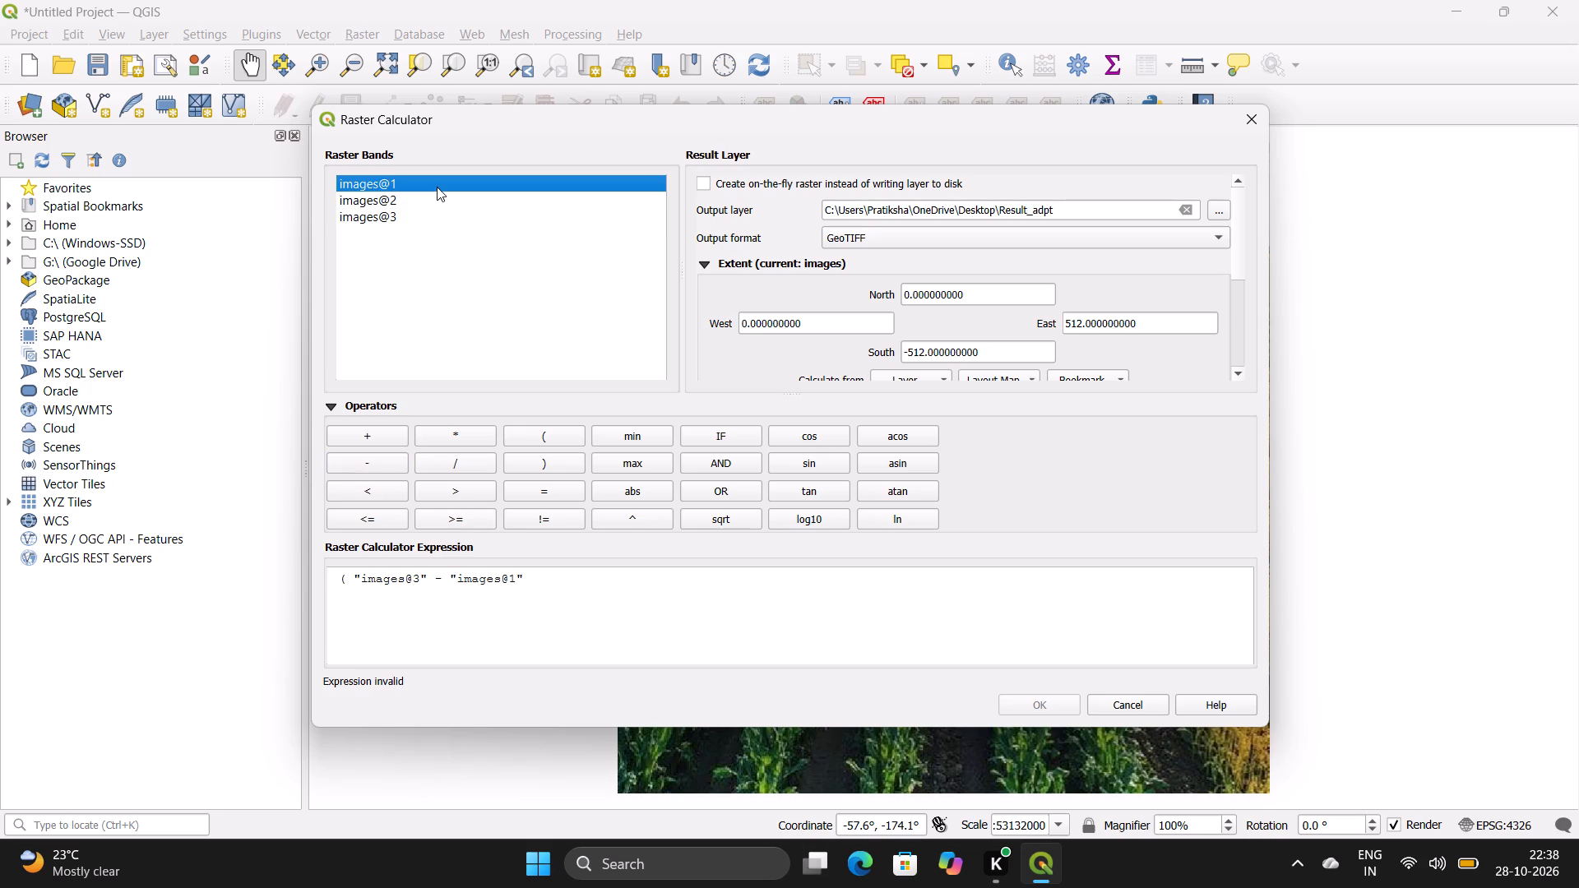
left_click(558, 456)
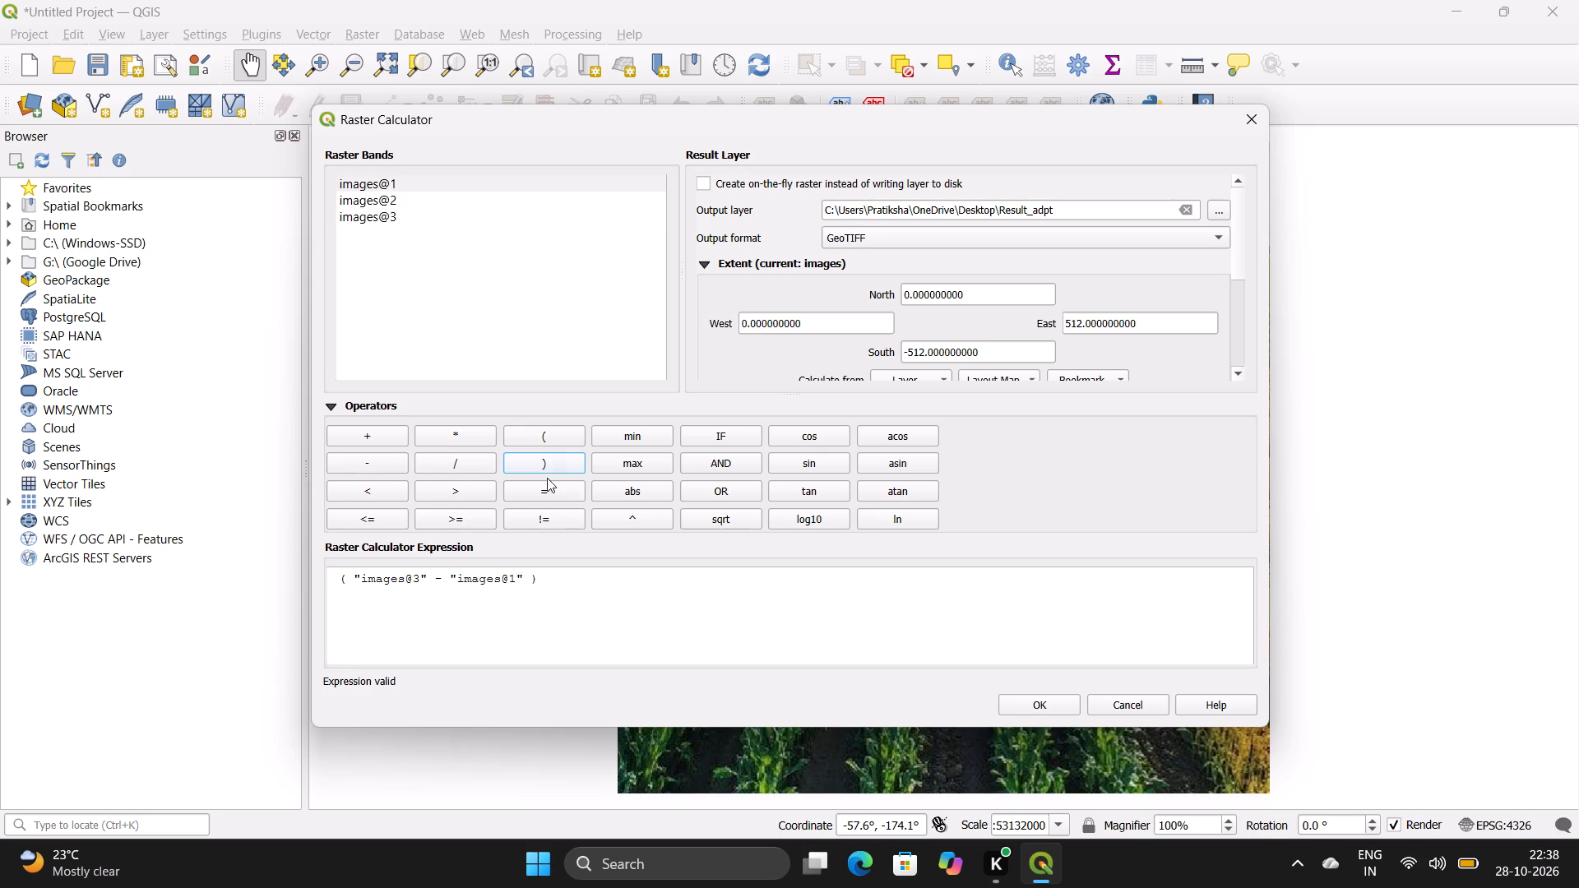
Add the division and denominator / ( "images@3" + "images@1" ) using the quoted band references.
left_click(456, 463)
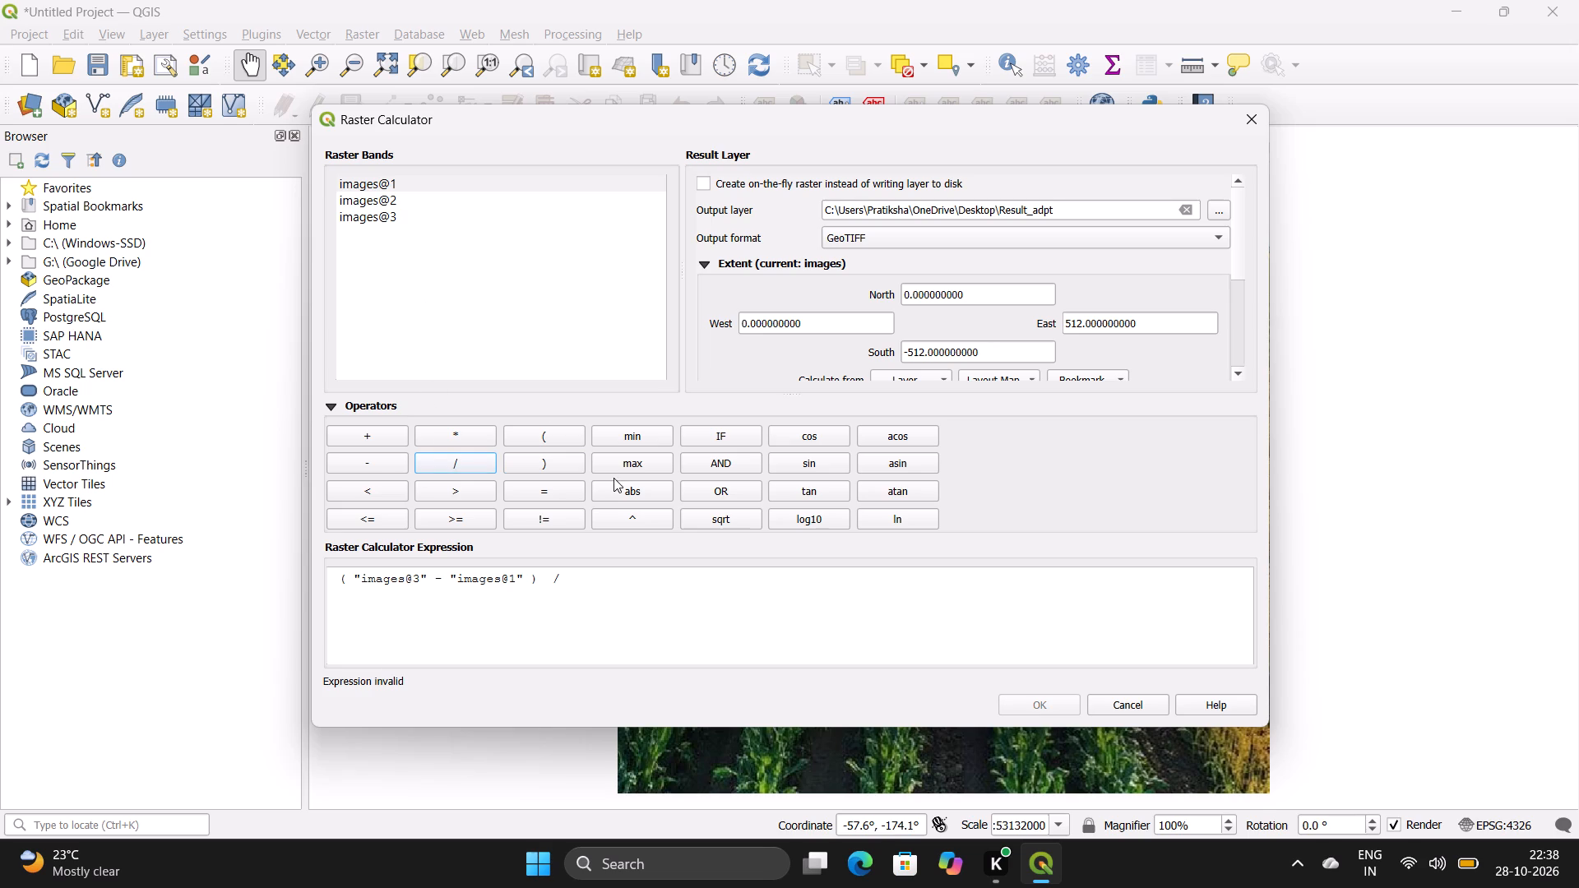
left_click(534, 432)
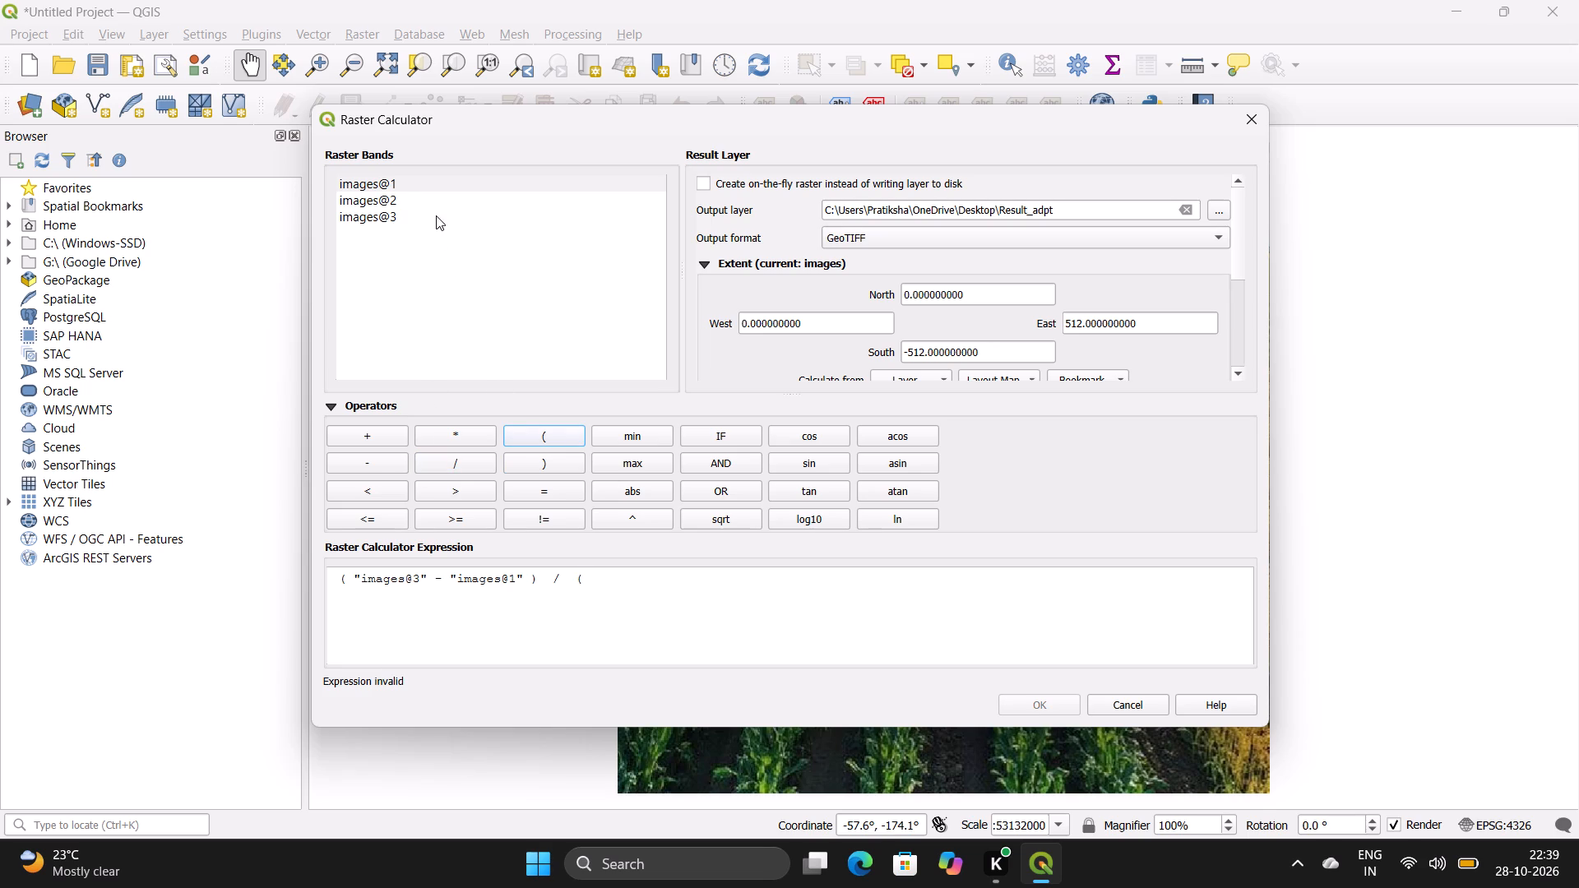
left_click(436, 214)
left_click(416, 221)
double_click(438, 213)
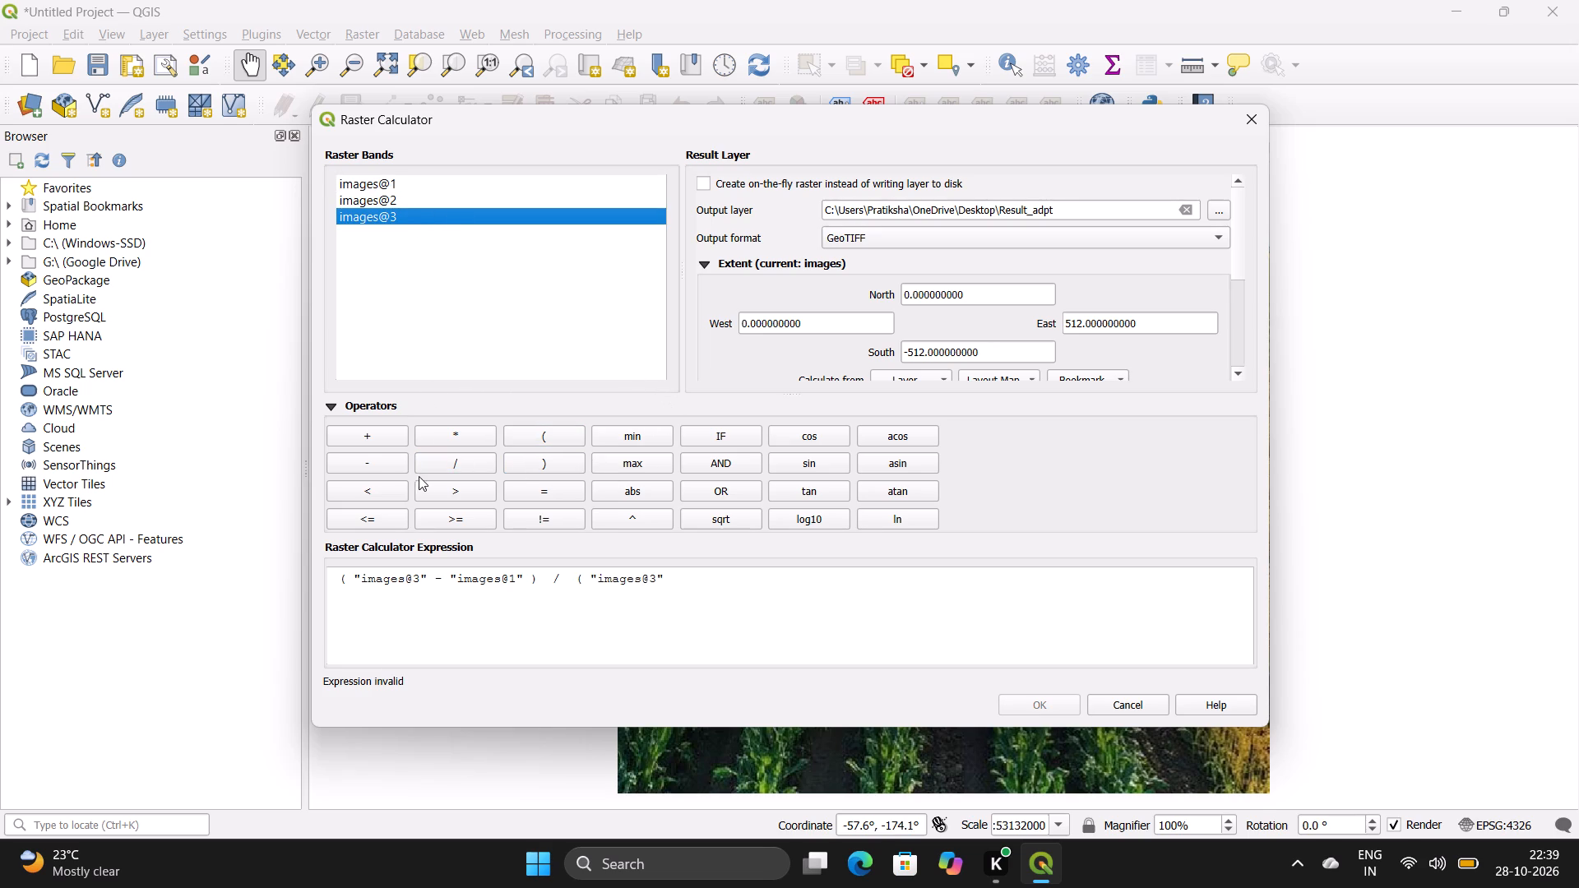
left_click(370, 429)
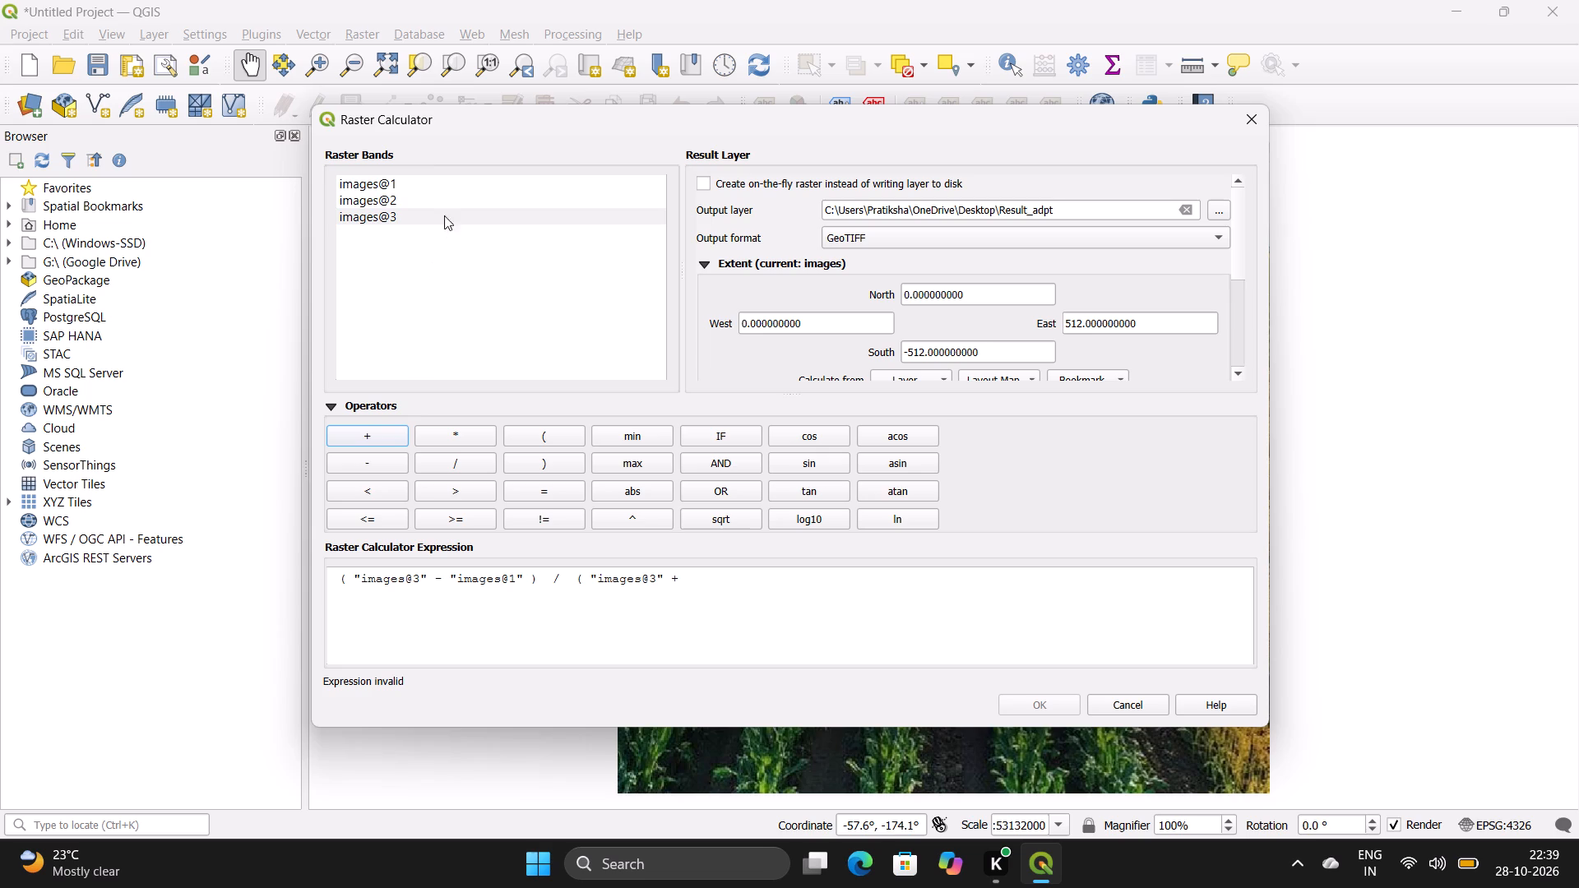
double_click(460, 178)
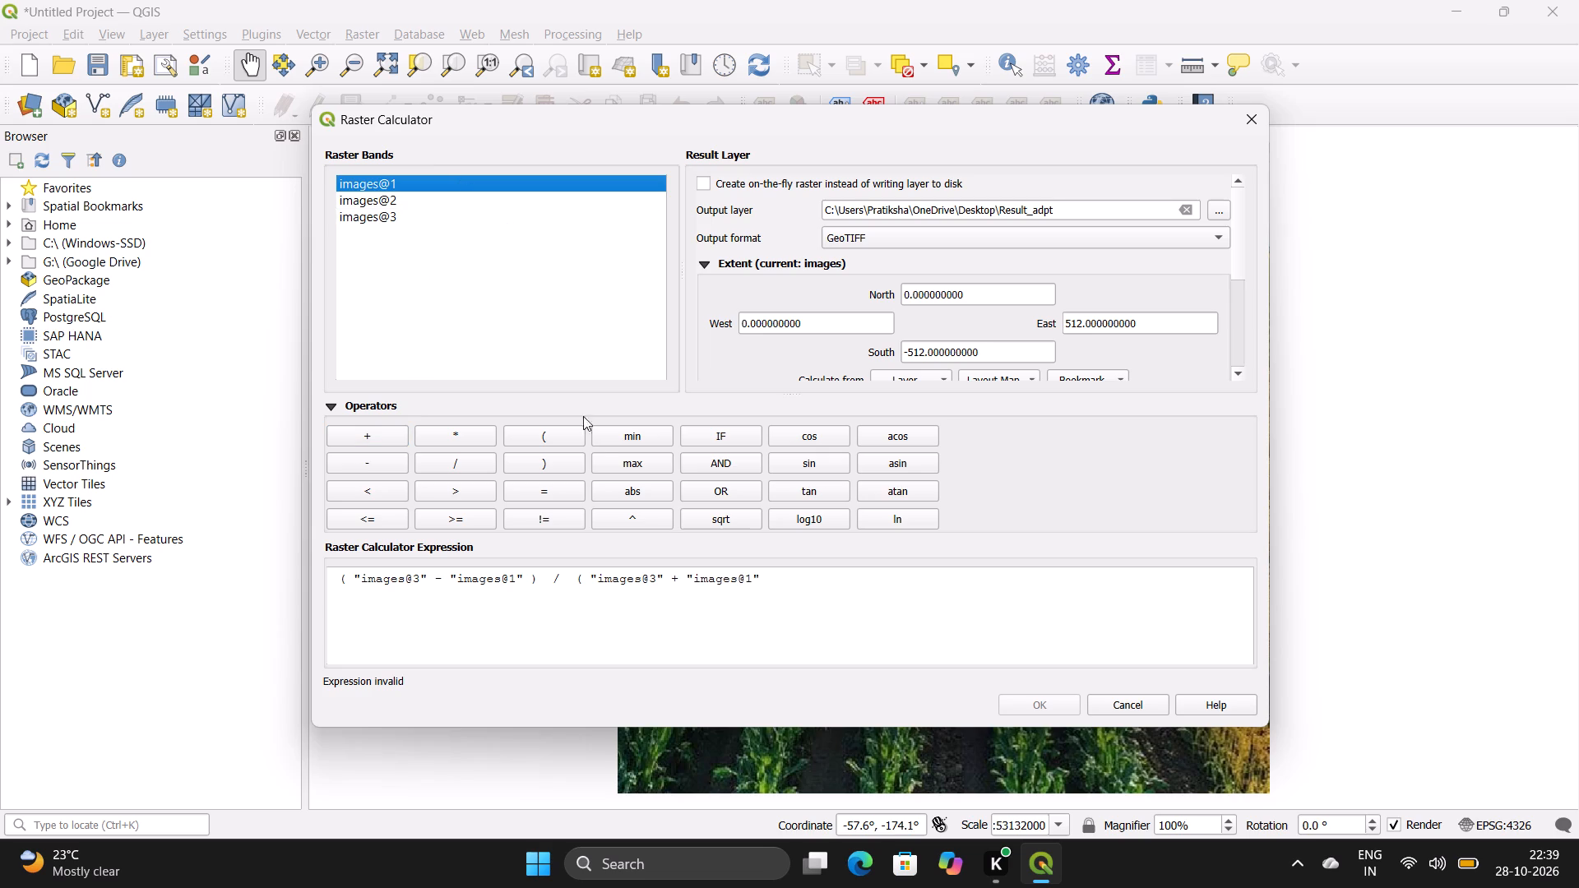
left_click(541, 470)
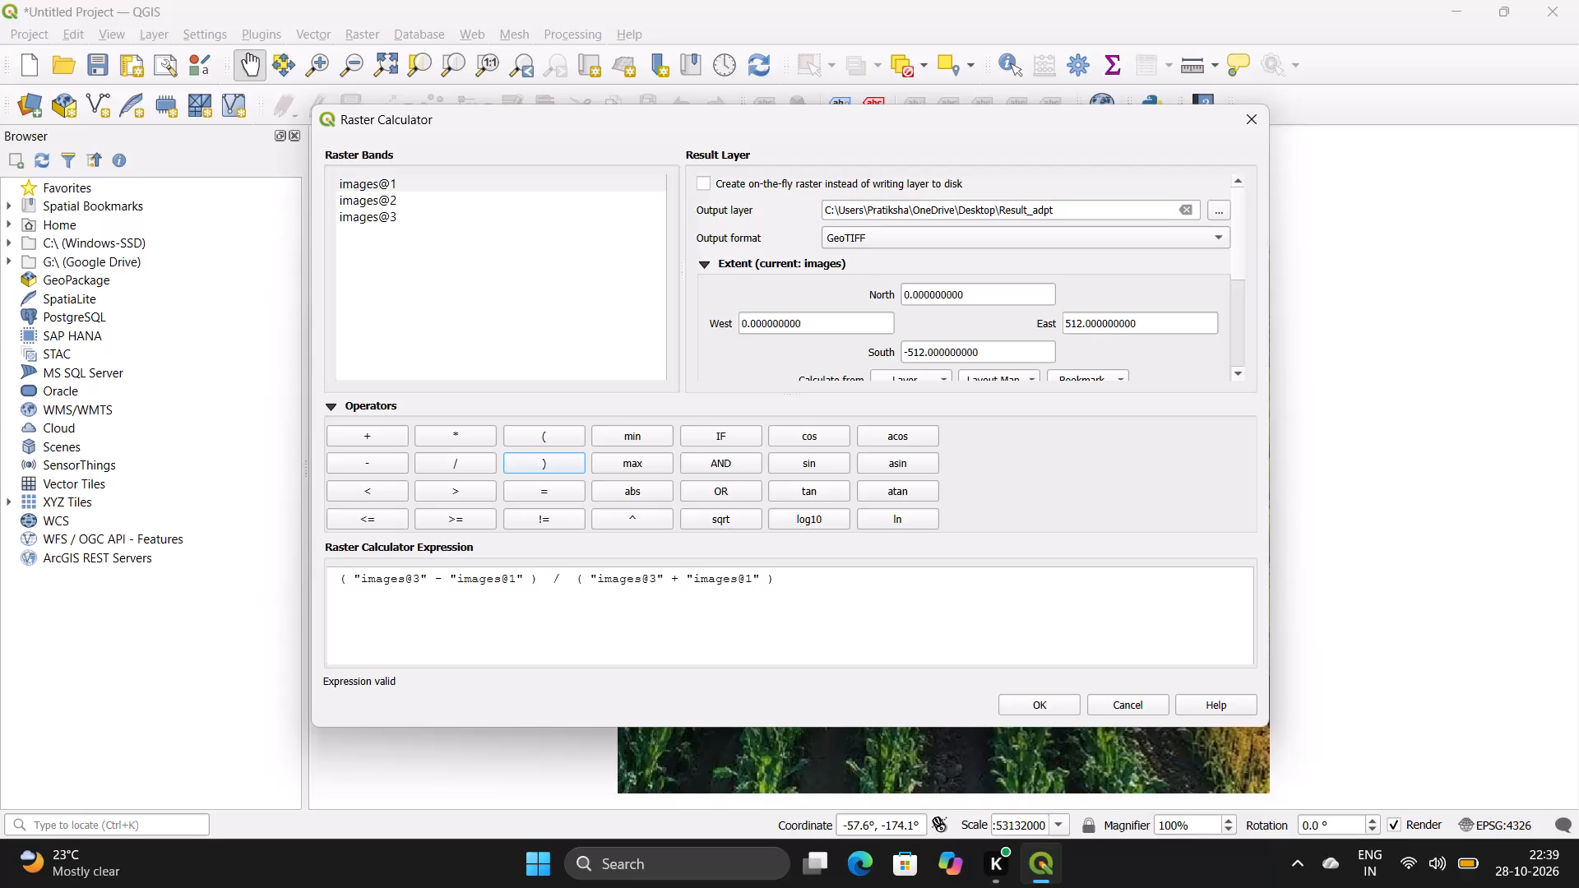
Capture a window screenshot of the Raster Calculator dialog with the completed expression, then close the capture preview.
key("shift+super+s")
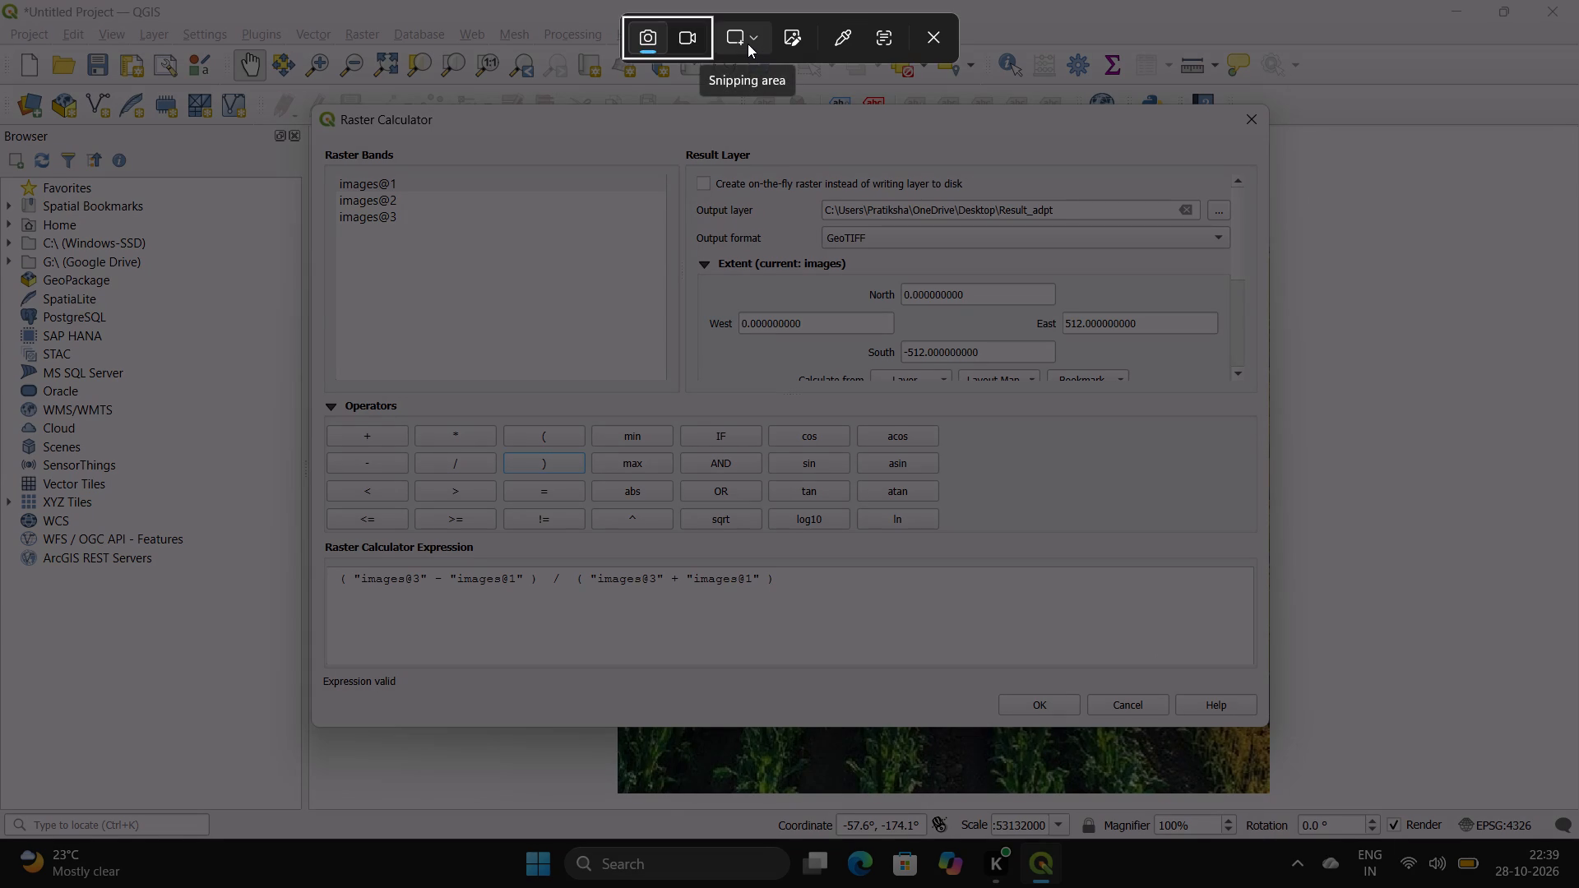
left_click(748, 44)
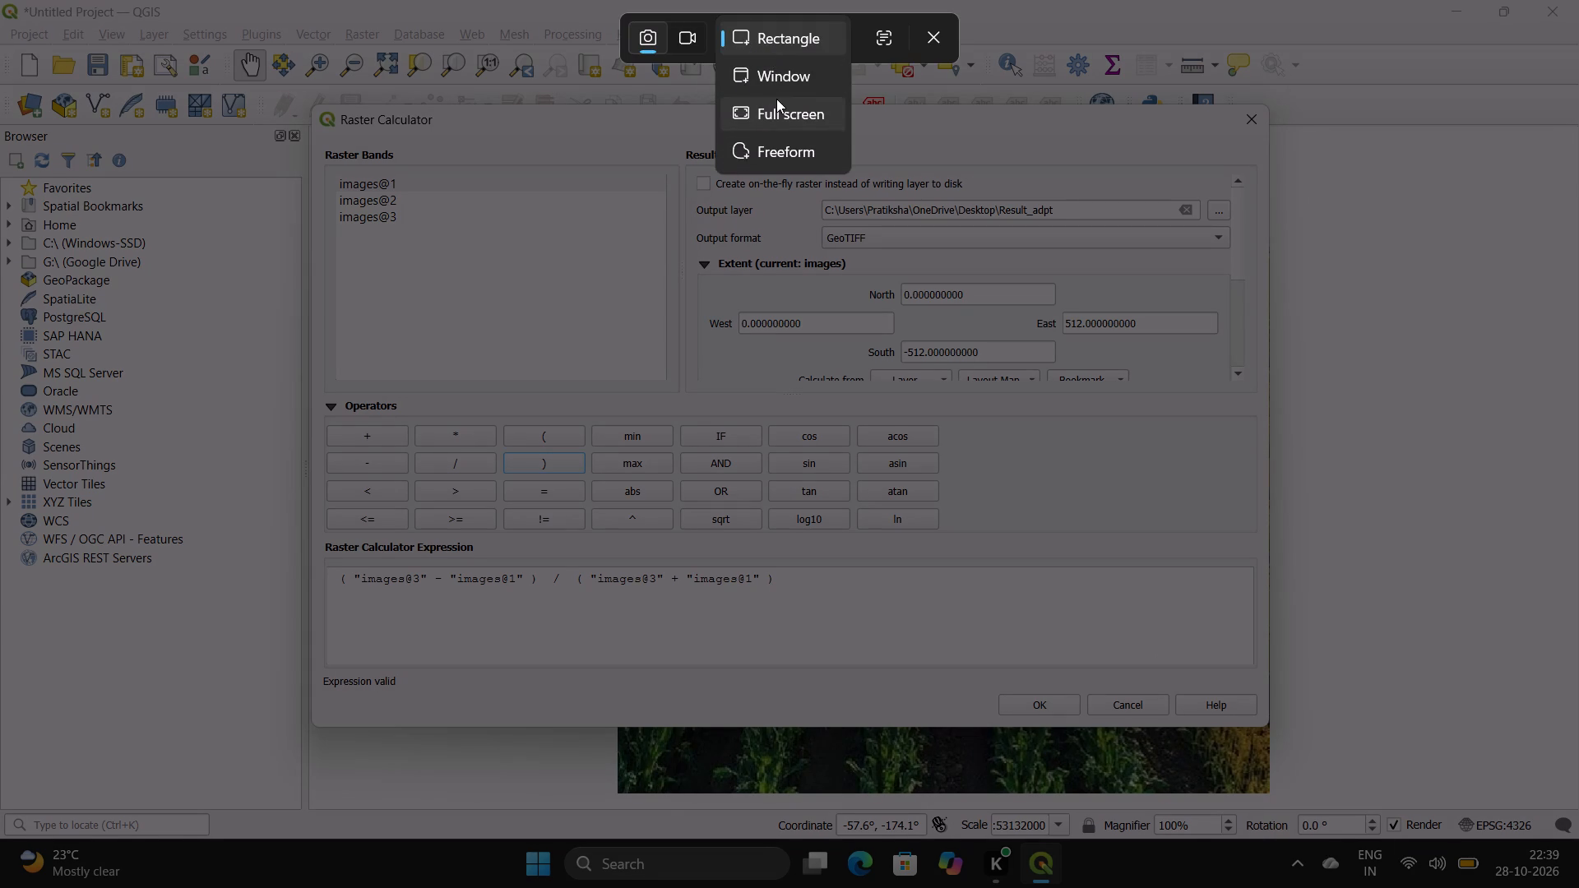
left_click(776, 82)
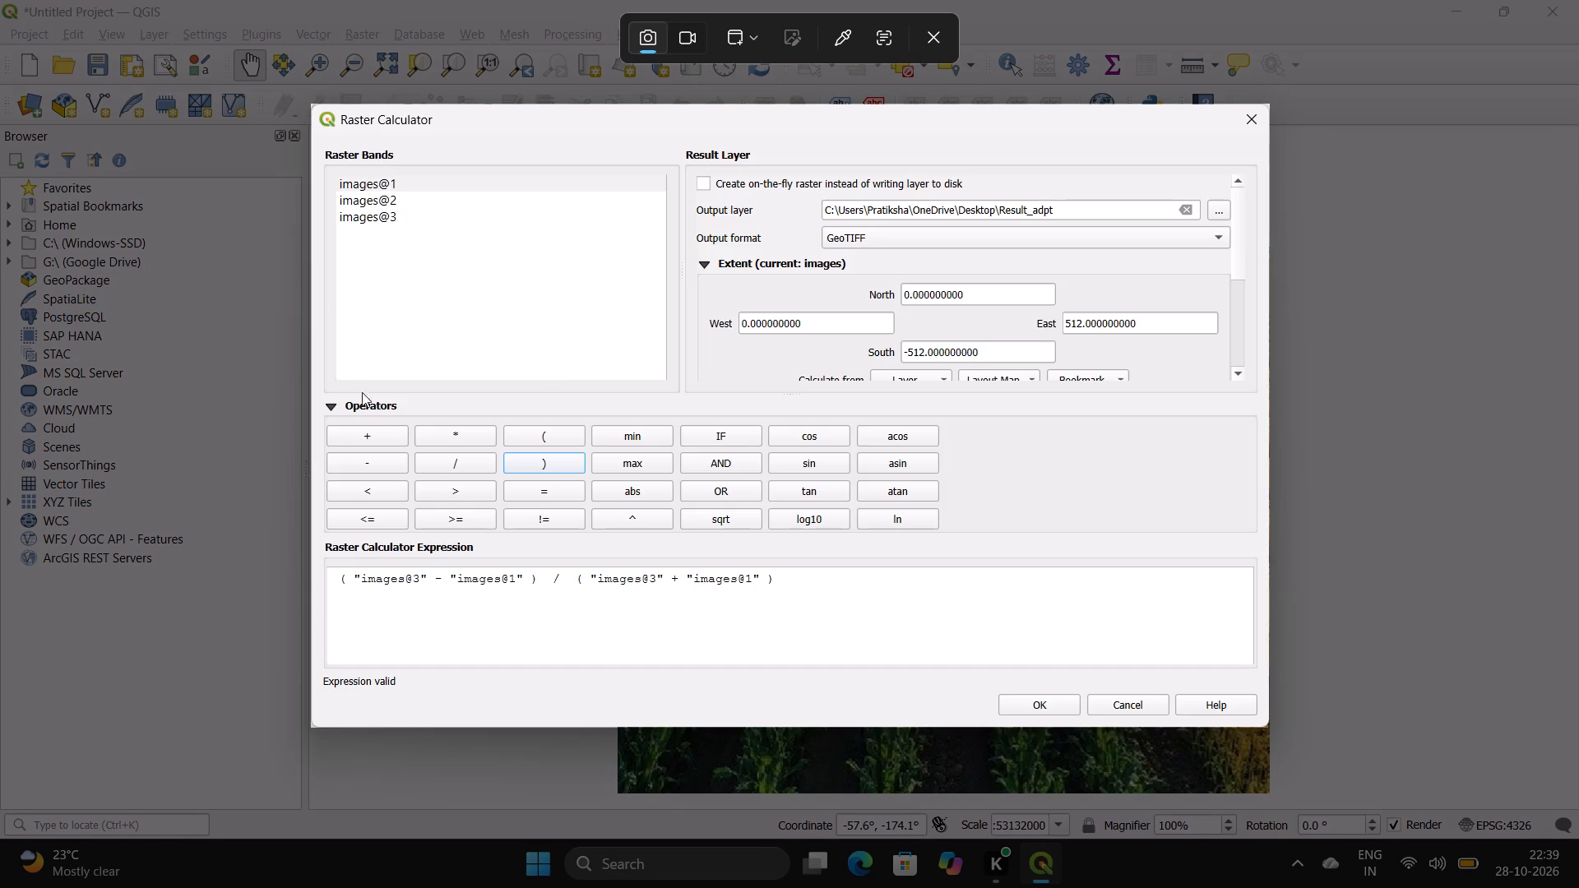
left_click_drag(317, 102, 1257, 733)
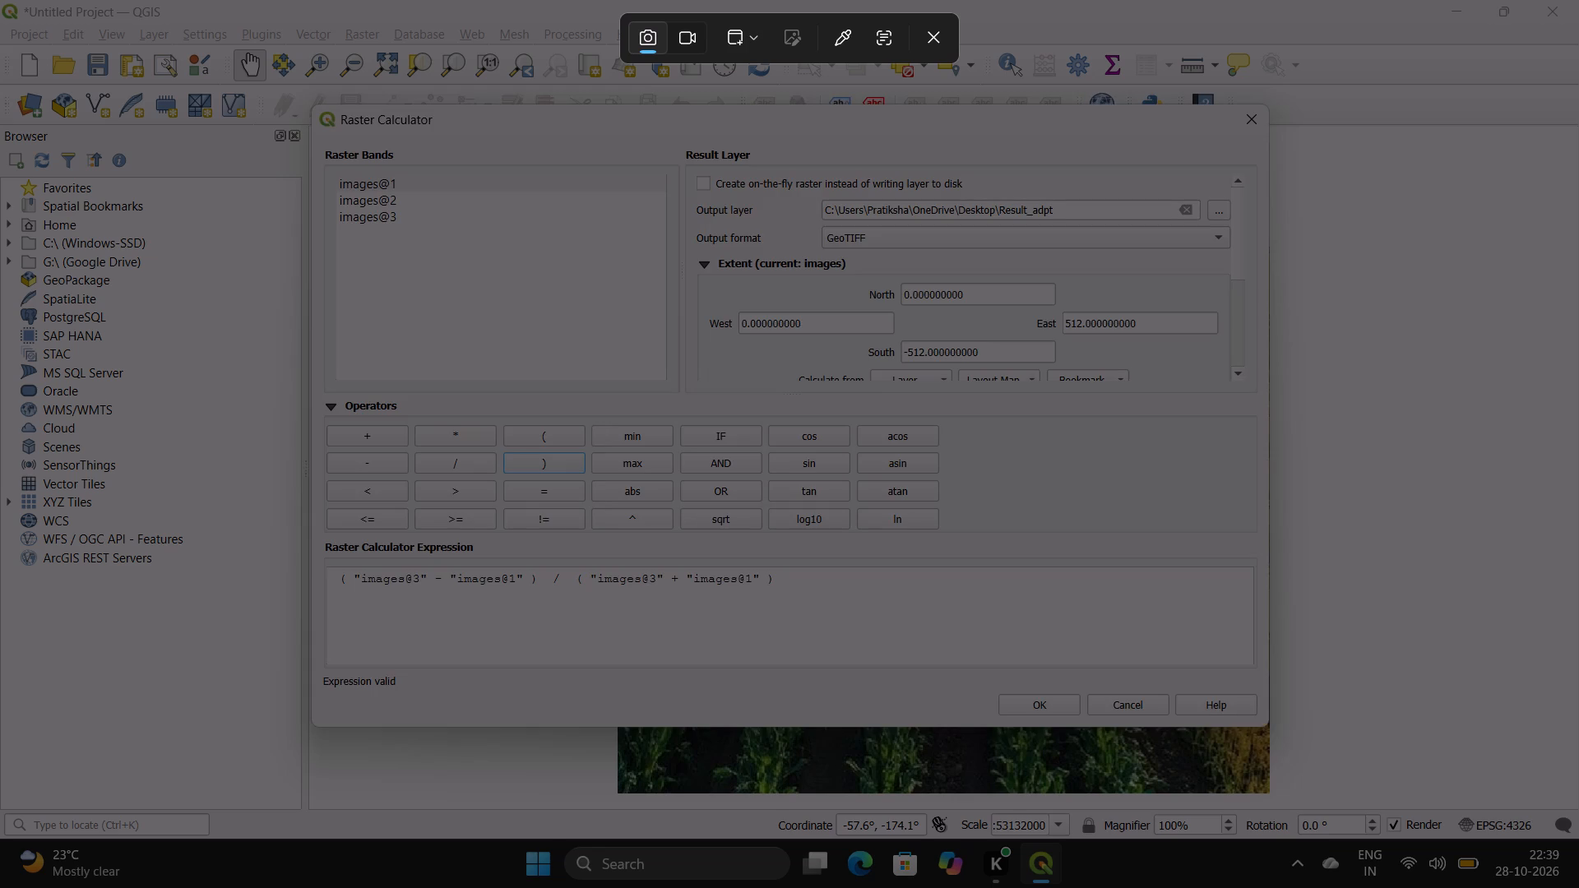
left_click_drag(1257, 733, 1257, 733)
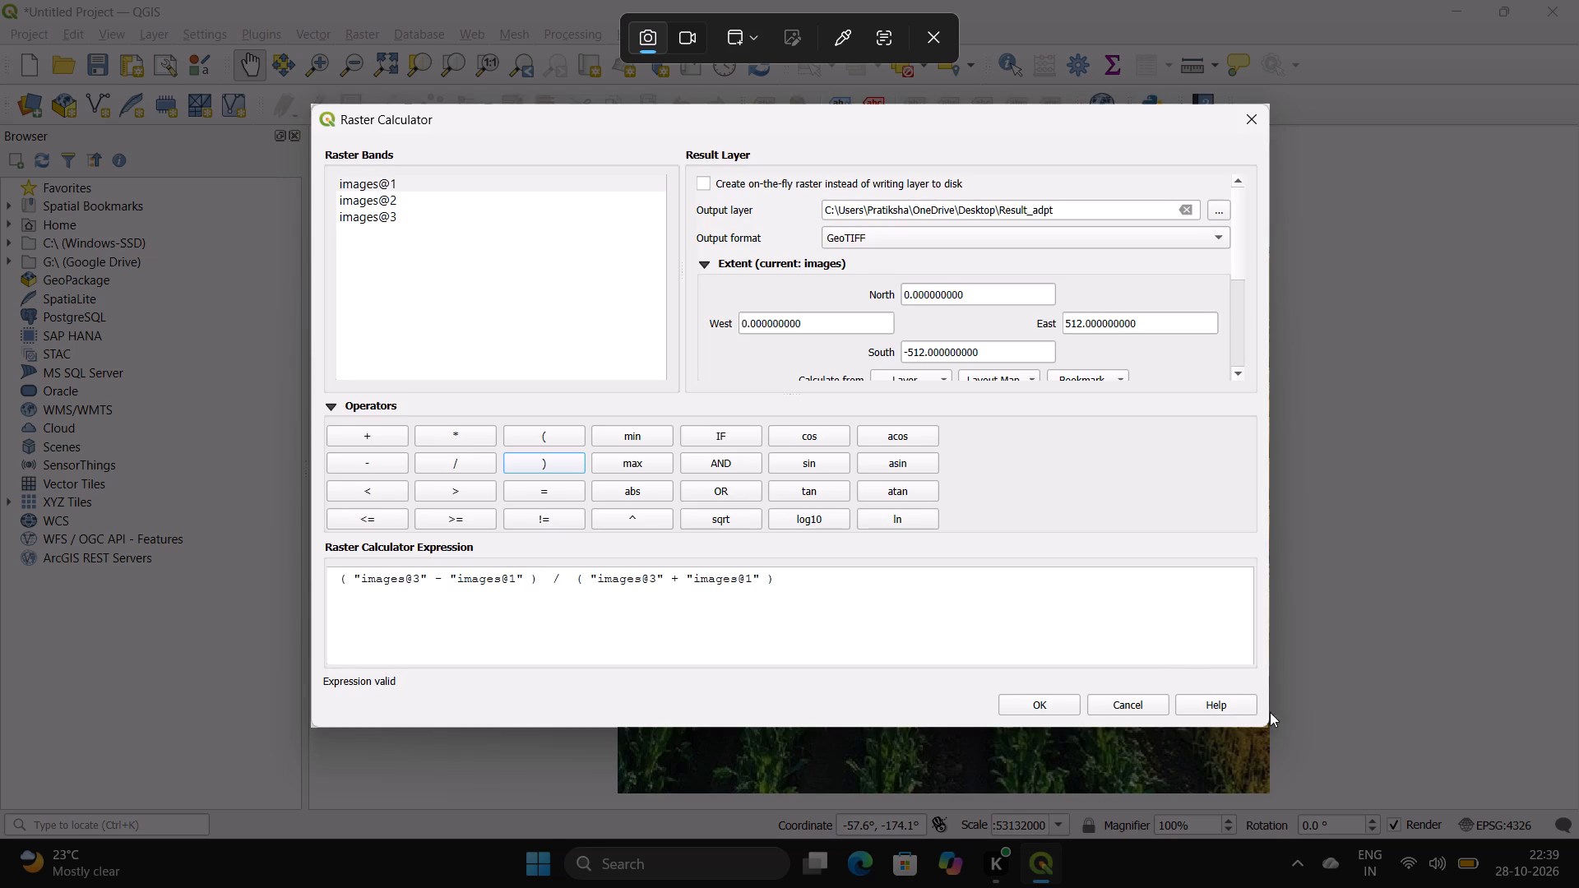
left_click_drag(1265, 719, 1155, 641)
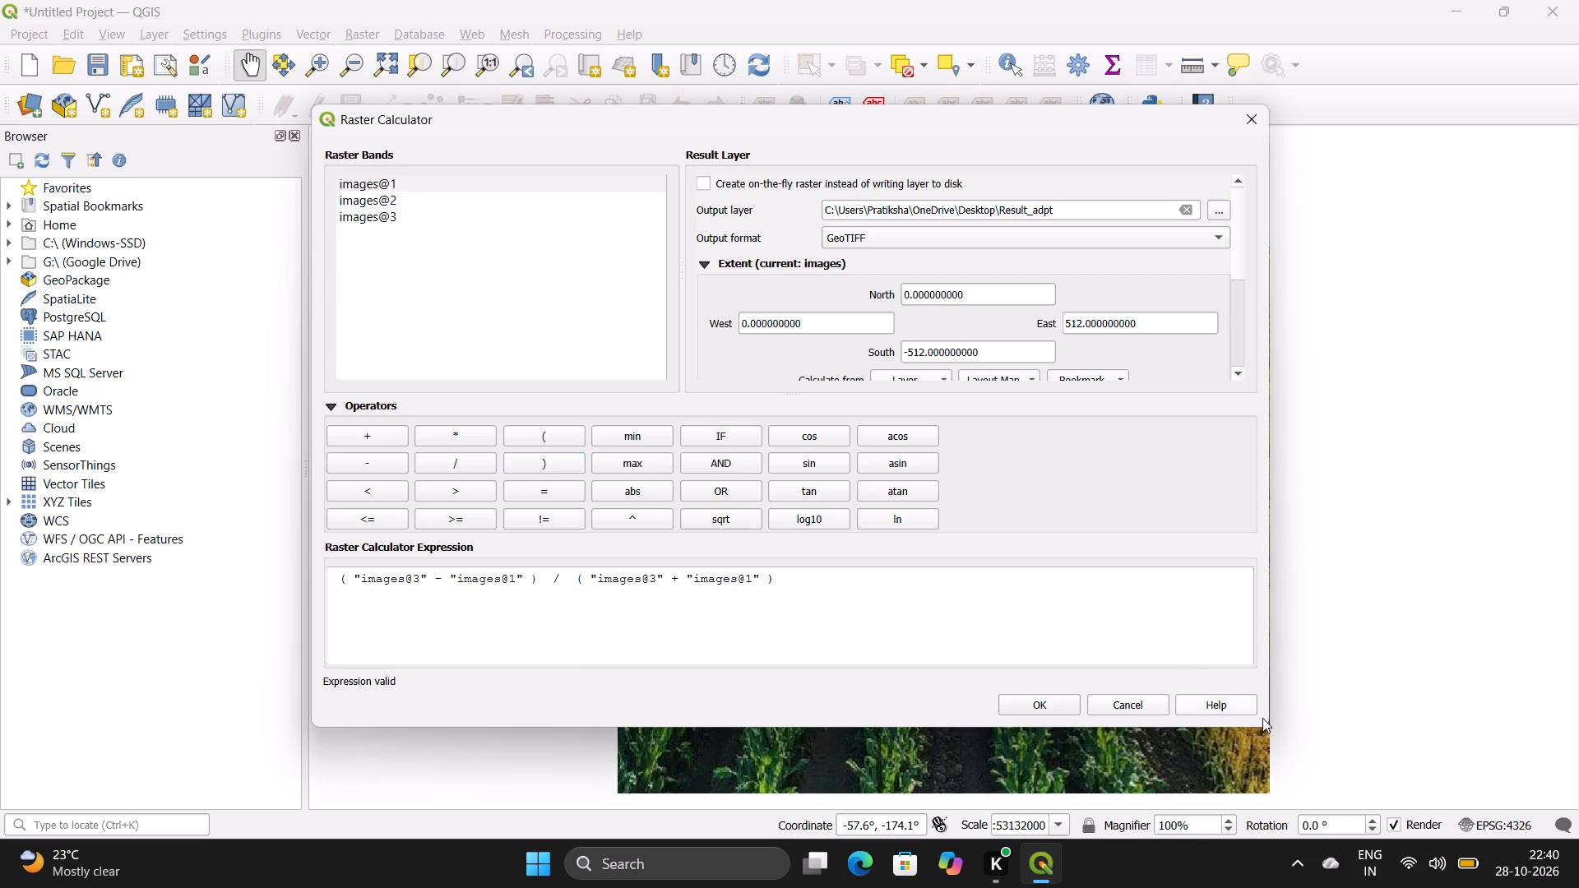
left_click(1279, 714)
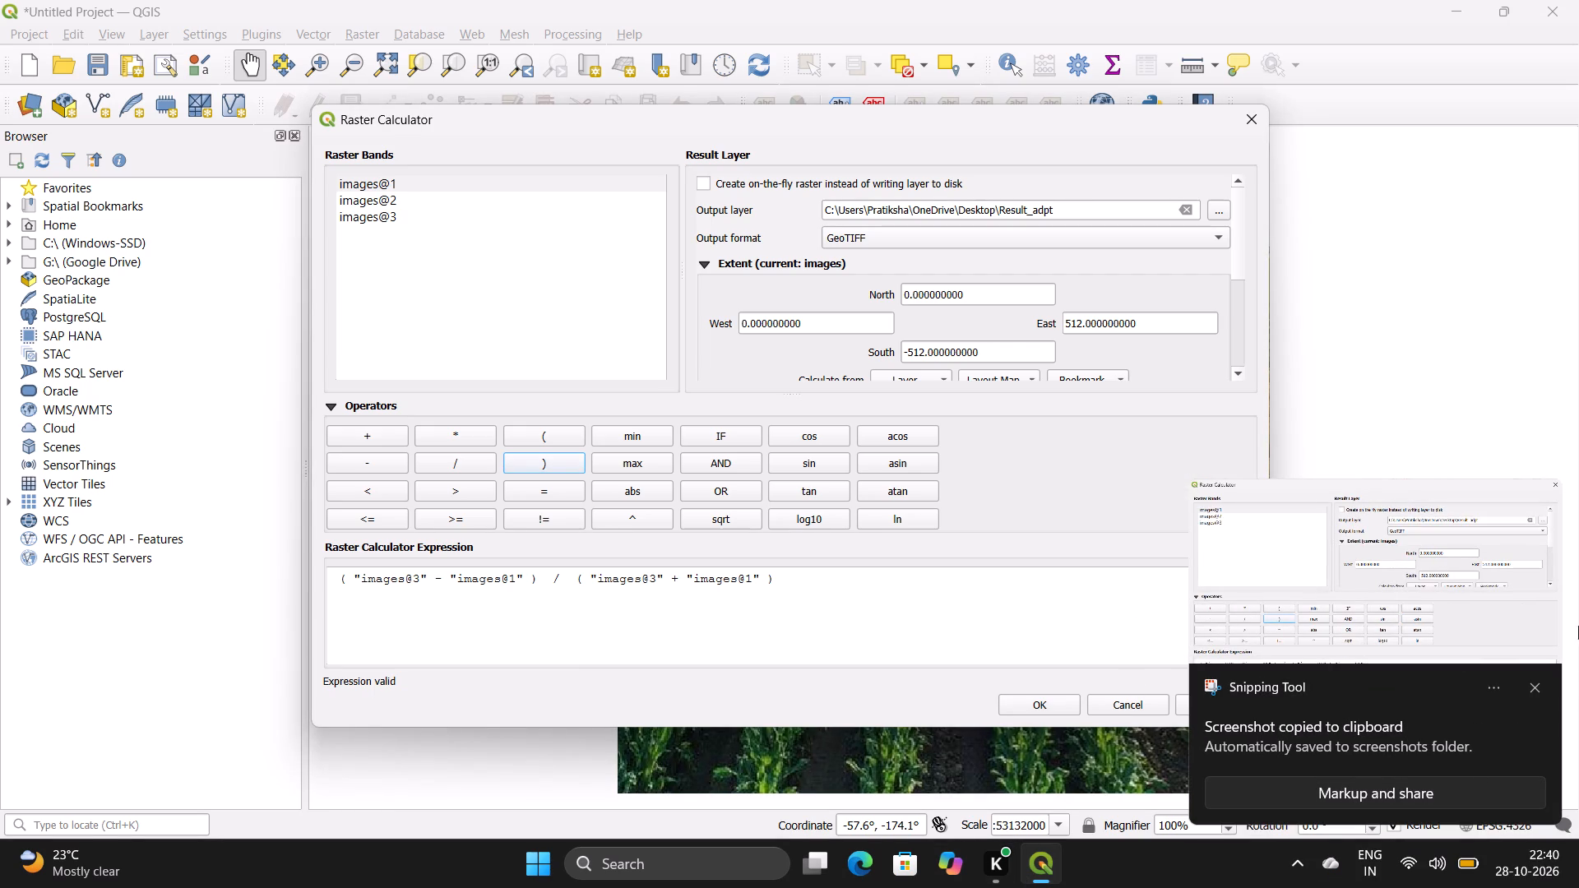
left_click(1554, 482)
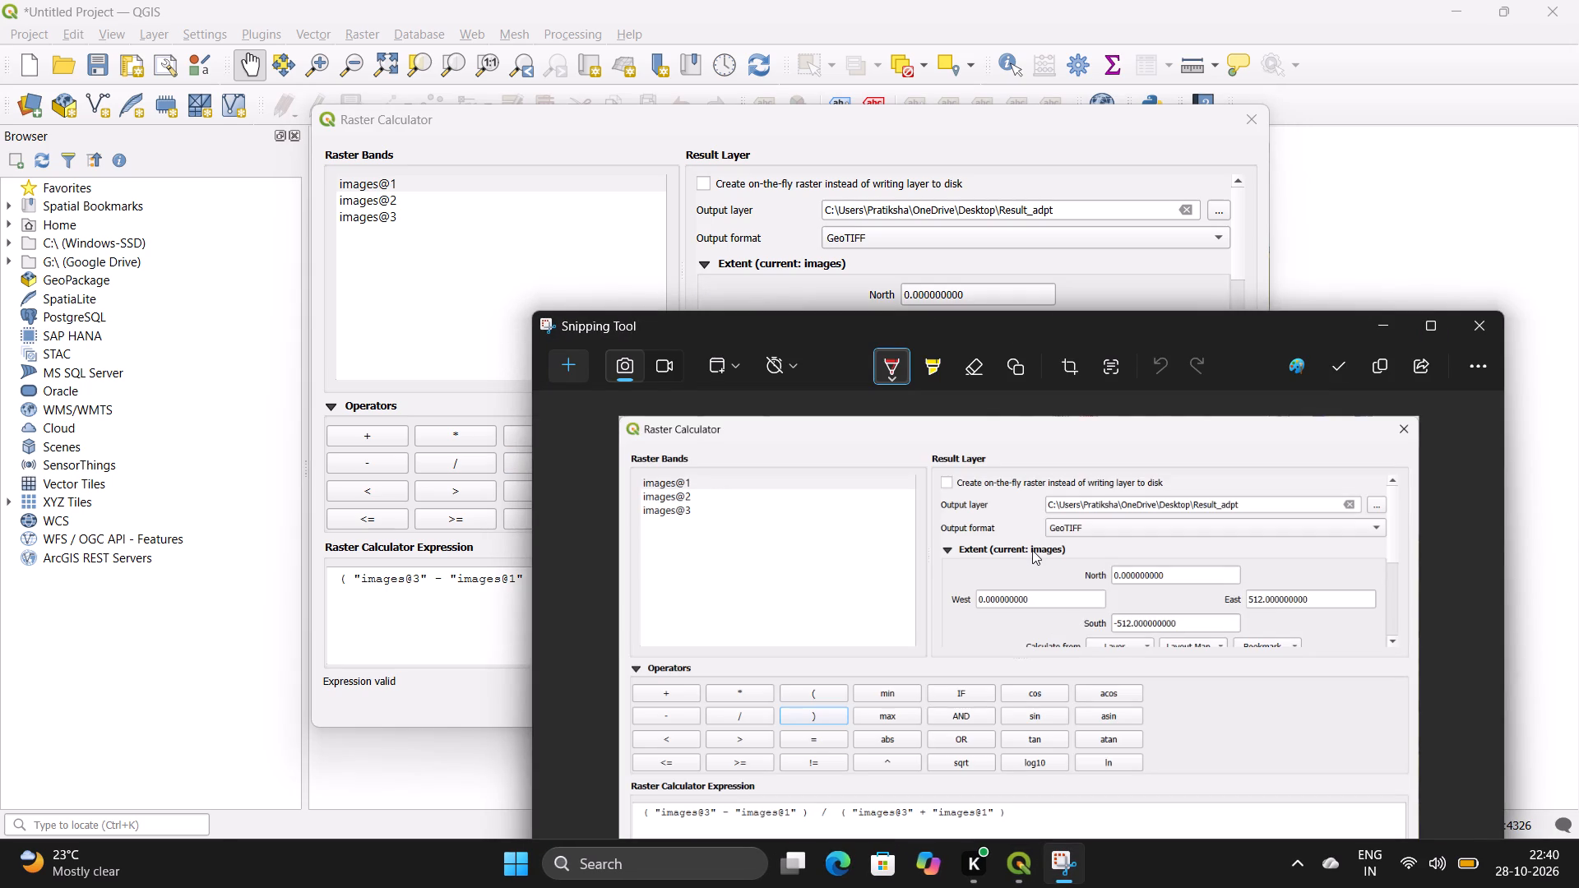
left_click(1484, 323)
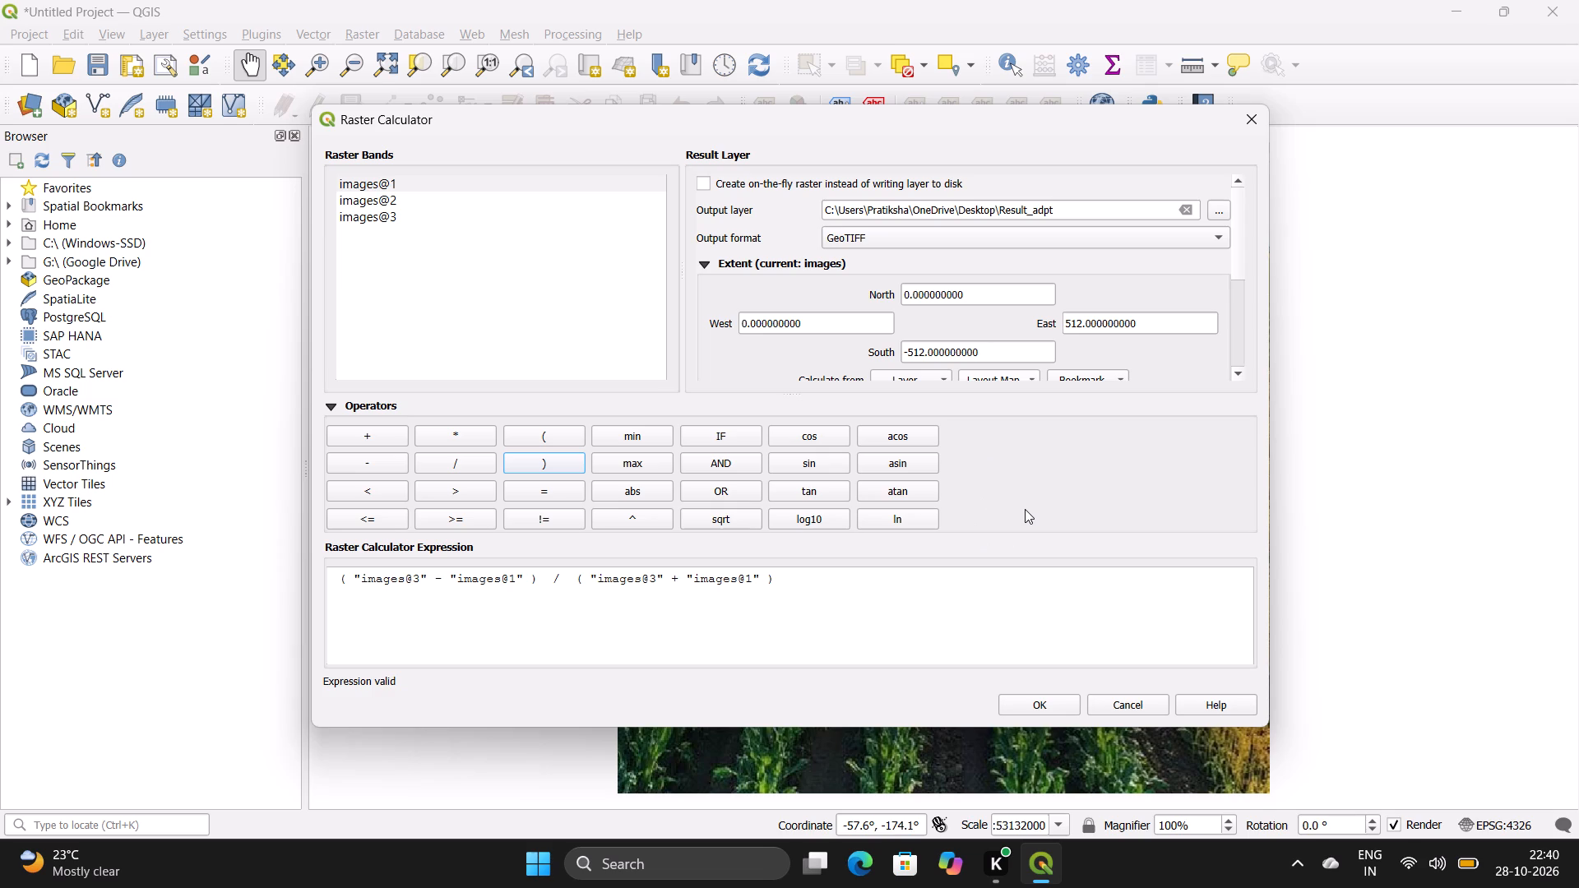
Run the raster calculation with the completed band 3 and band 1 expression, writing to Result_adpt as GeoTIFF.
left_click(1050, 701)
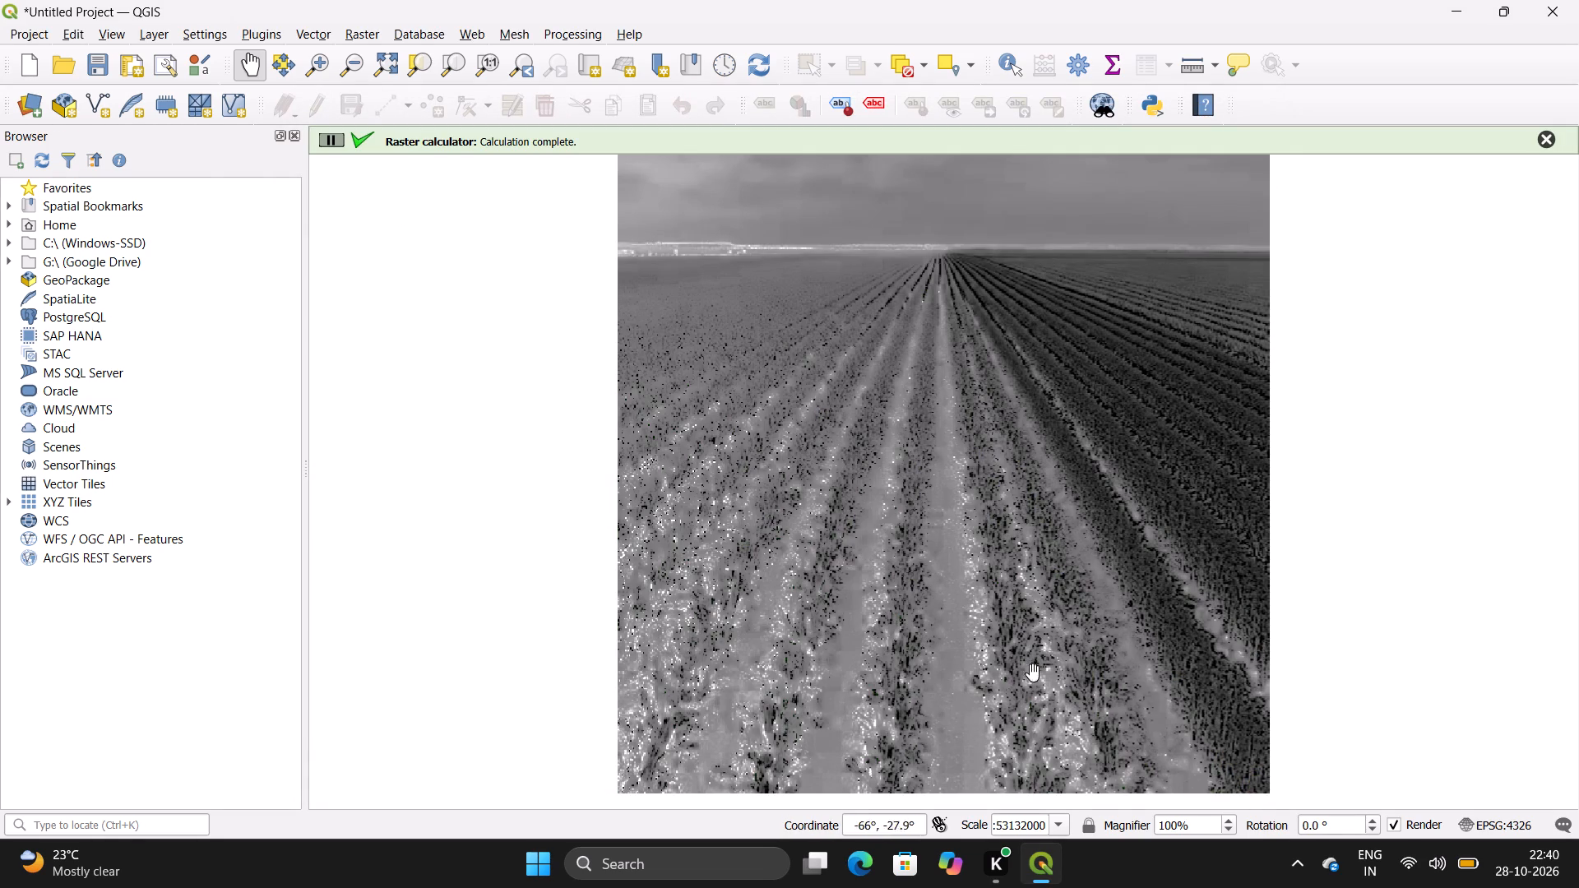